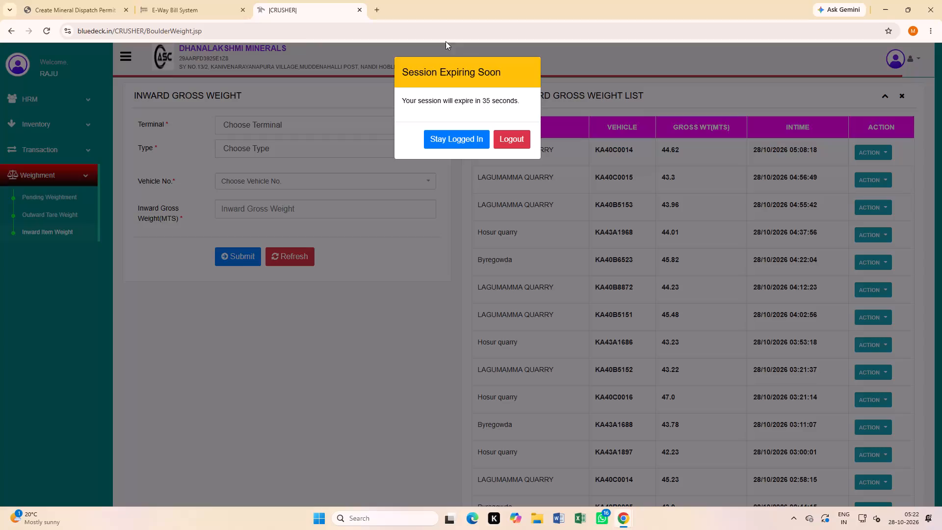
Keep the expiring session logged in.
{"action": "left_click", "coordinate": [476, 133]}
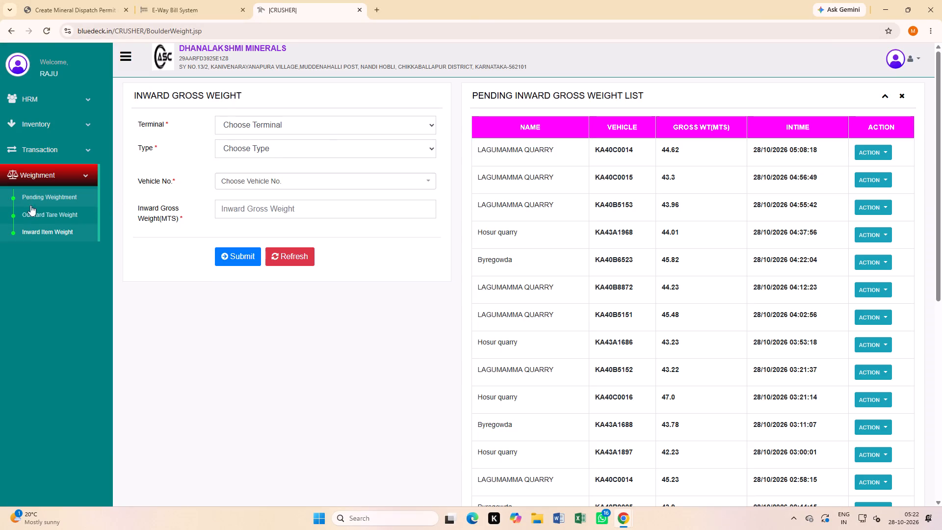
{"action": "left_click", "coordinate": [37, 215]}
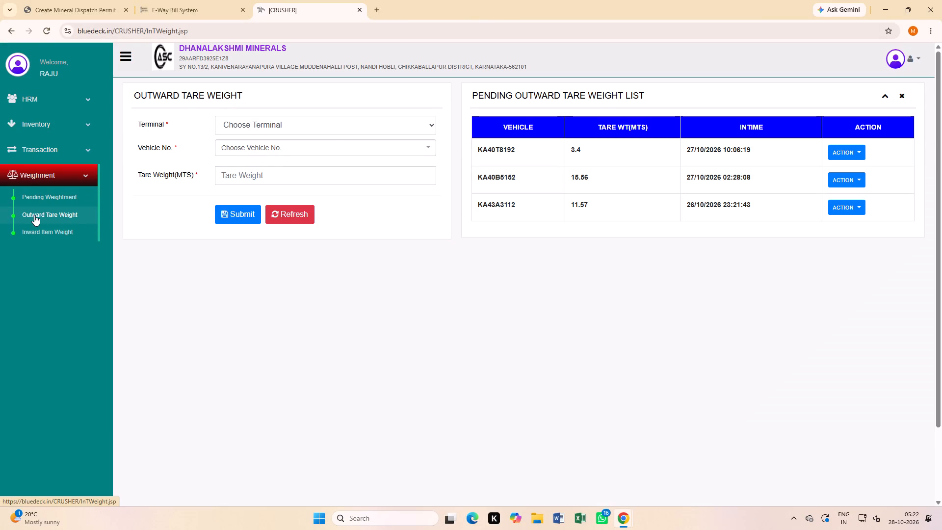
{"action": "left_click", "coordinate": [329, 129]}
{"action": "left_click", "coordinate": [315, 160]}
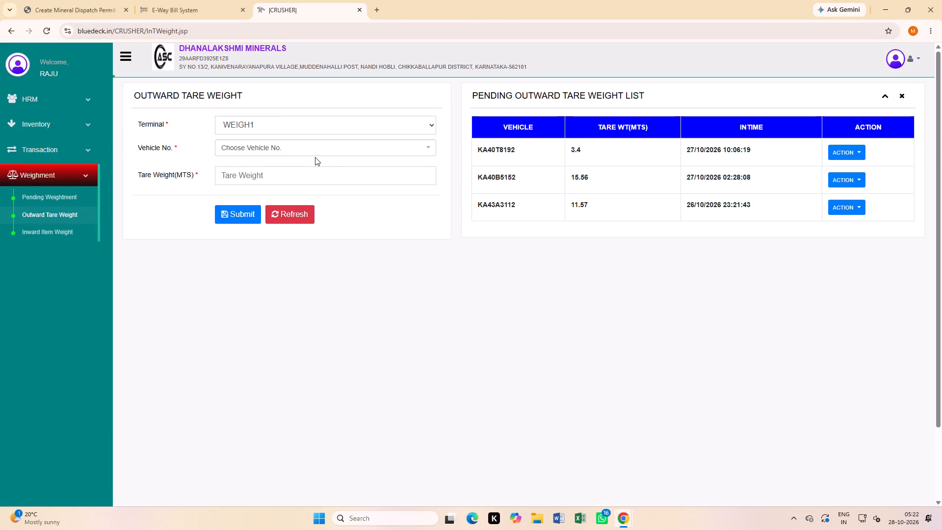
{"action": "left_click", "coordinate": [315, 157]}
{"action": "left_click", "coordinate": [314, 150]}
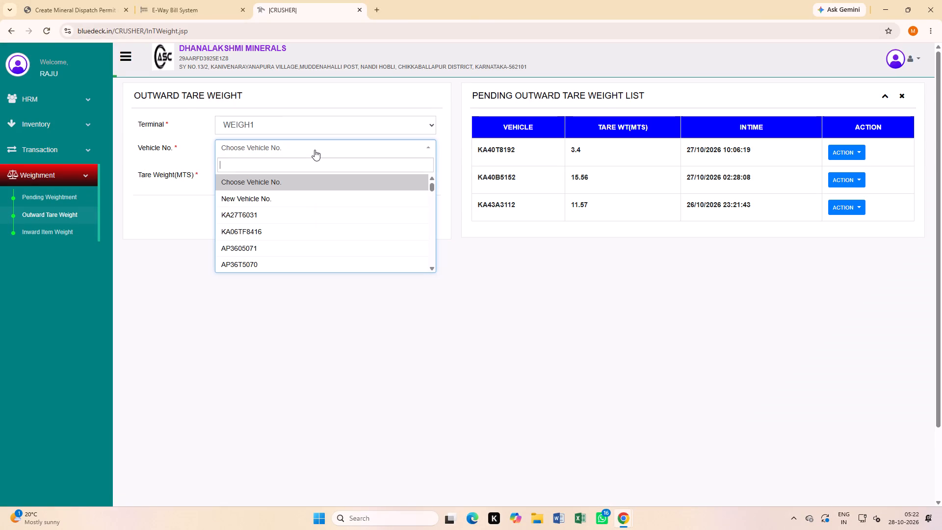
{"action": "key", "text": "1"}
{"action": "key", "text": "6"}
{"action": "type", "text": "22"}
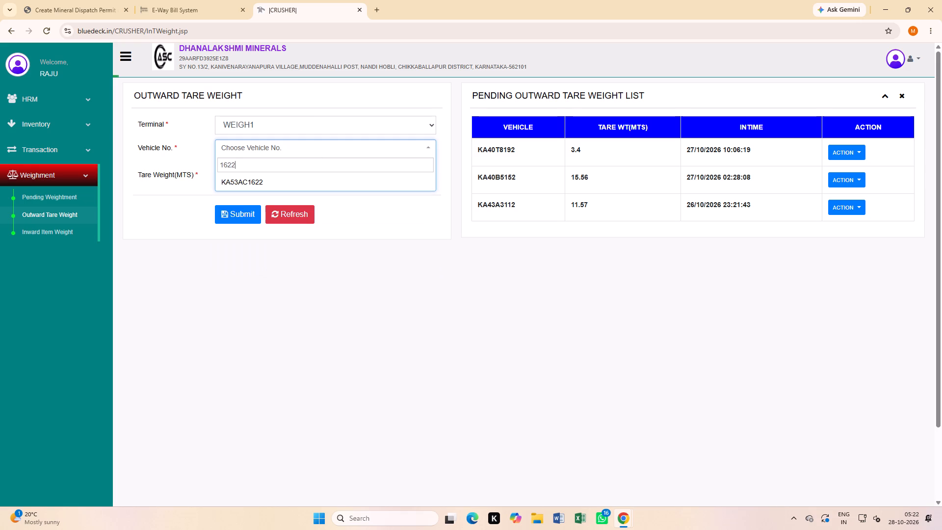
{"action": "left_click", "coordinate": [294, 184]}
{"action": "left_click", "coordinate": [294, 177]}
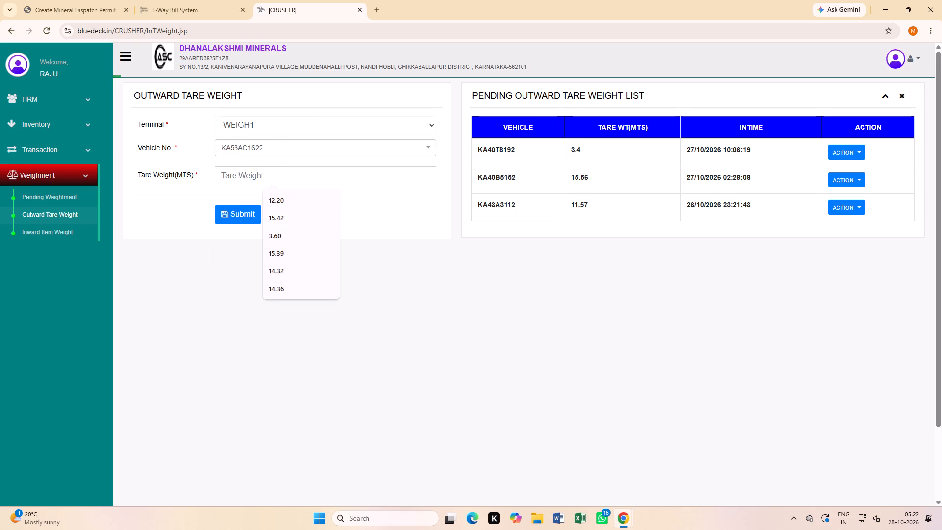
{"action": "type", "text": "14.4"}
{"action": "key", "text": "0"}
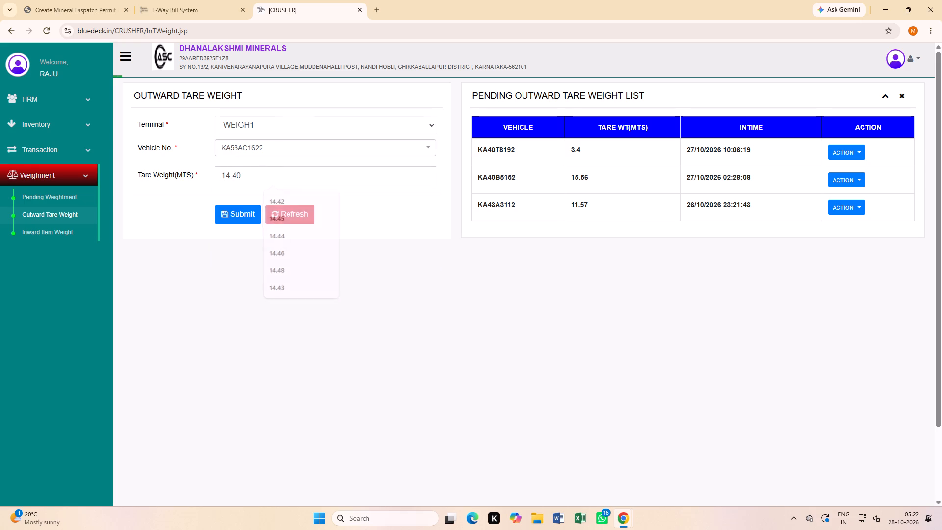
{"action": "key", "text": "Return"}
{"action": "left_click", "coordinate": [830, 154]}
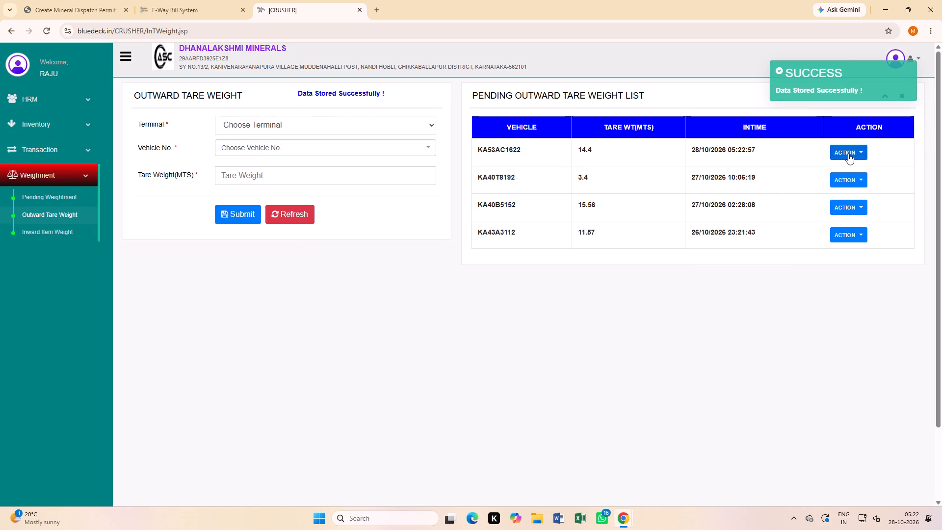
{"action": "left_click", "coordinate": [848, 153]}
{"action": "left_click", "coordinate": [854, 190]}
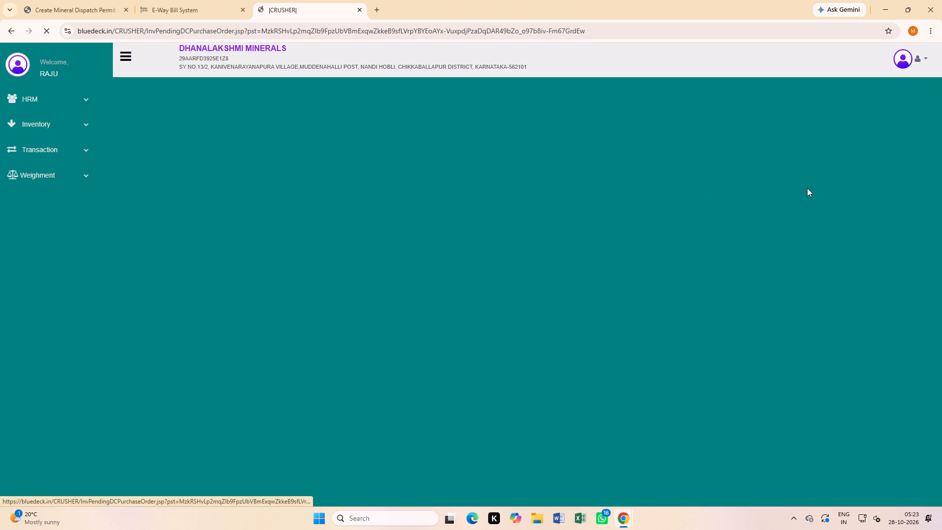
{"action": "left_click", "coordinate": [327, 153]}
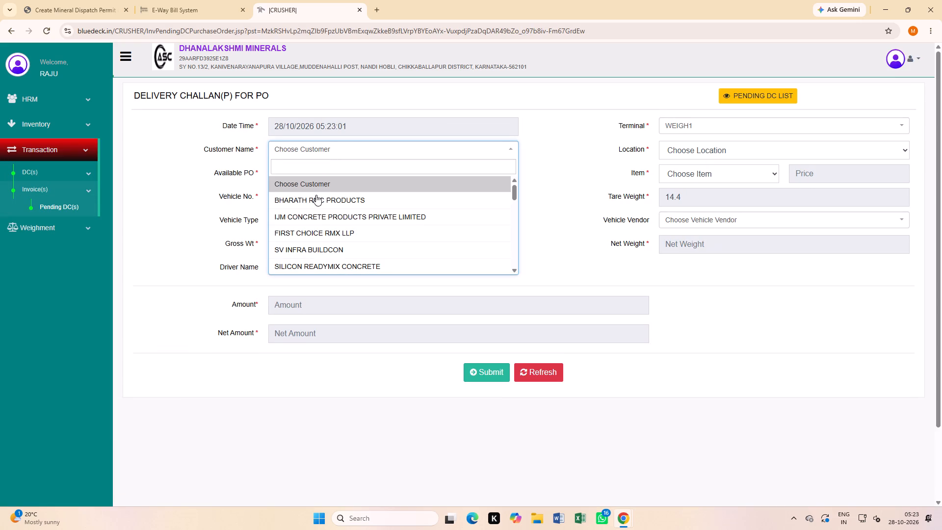
{"action": "left_click", "coordinate": [318, 228]}
{"action": "left_click", "coordinate": [753, 149]}
{"action": "left_click", "coordinate": [732, 175]}
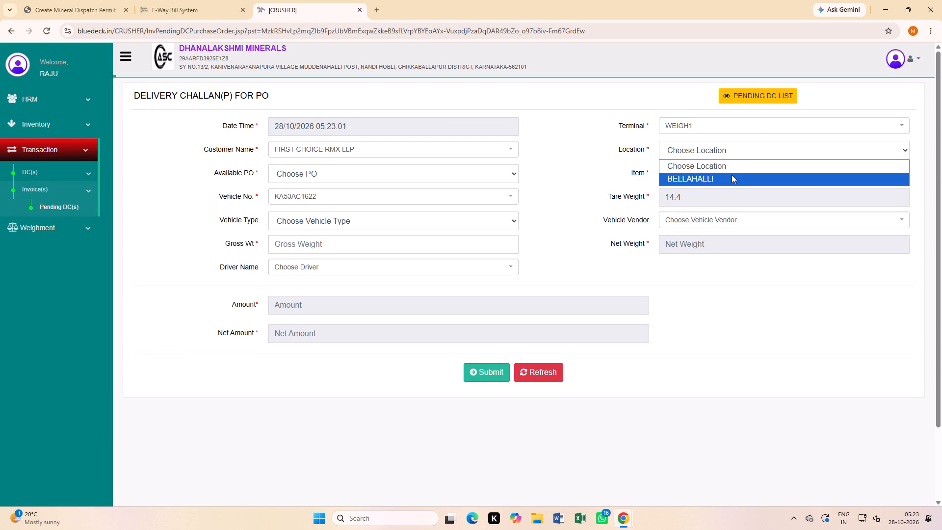
{"action": "left_click", "coordinate": [371, 169]}
{"action": "left_click", "coordinate": [356, 196]}
{"action": "left_click", "coordinate": [356, 182]}
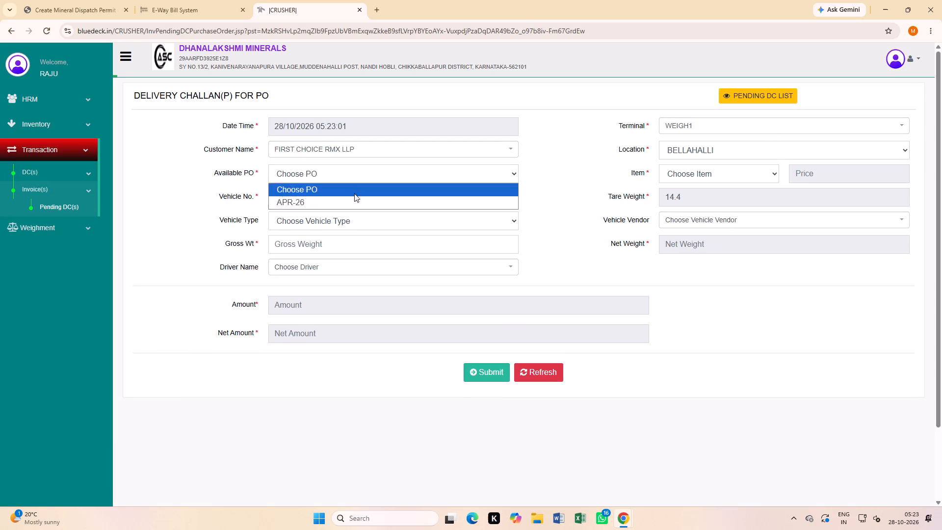
{"action": "left_click", "coordinate": [352, 199]}
{"action": "left_click", "coordinate": [680, 174]}
{"action": "left_click", "coordinate": [684, 228]}
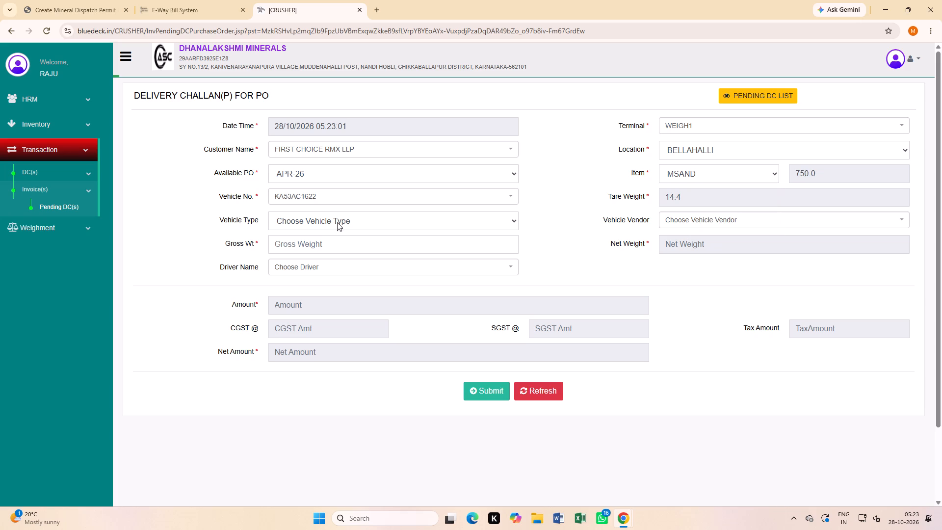
Enter a gross weight of 51.40 on the delivery challan and submit it.
{"action": "left_click", "coordinate": [322, 245]}
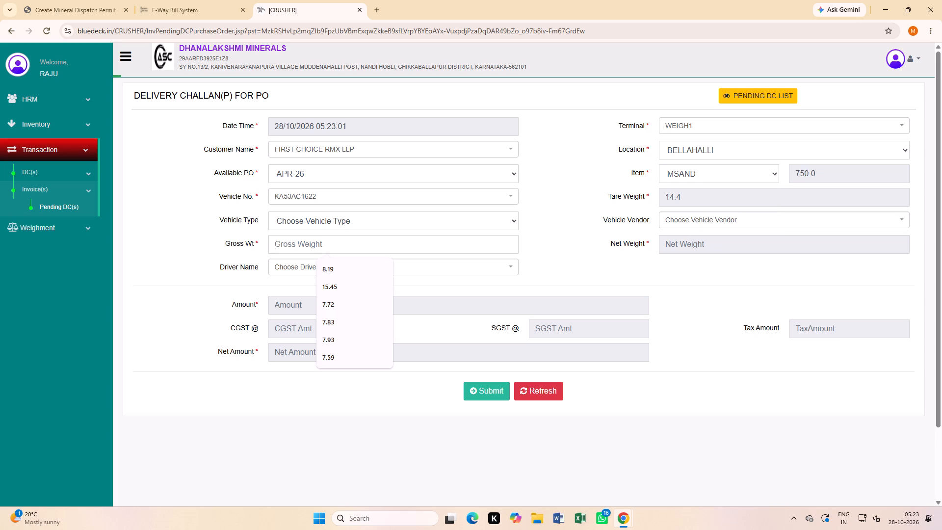
{"action": "type", "text": "51"}
{"action": "type", "text": ".40"}
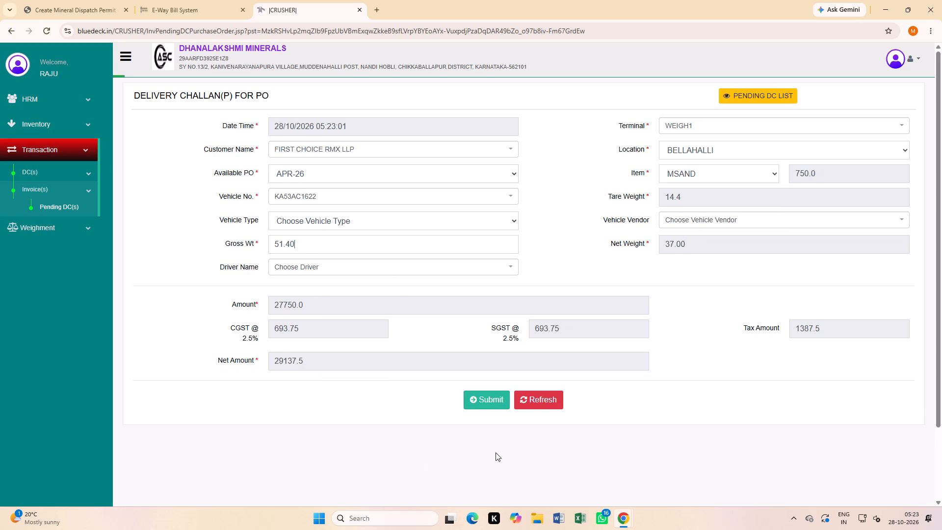
{"action": "left_click", "coordinate": [477, 401]}
{"action": "left_click", "coordinate": [456, 292]}
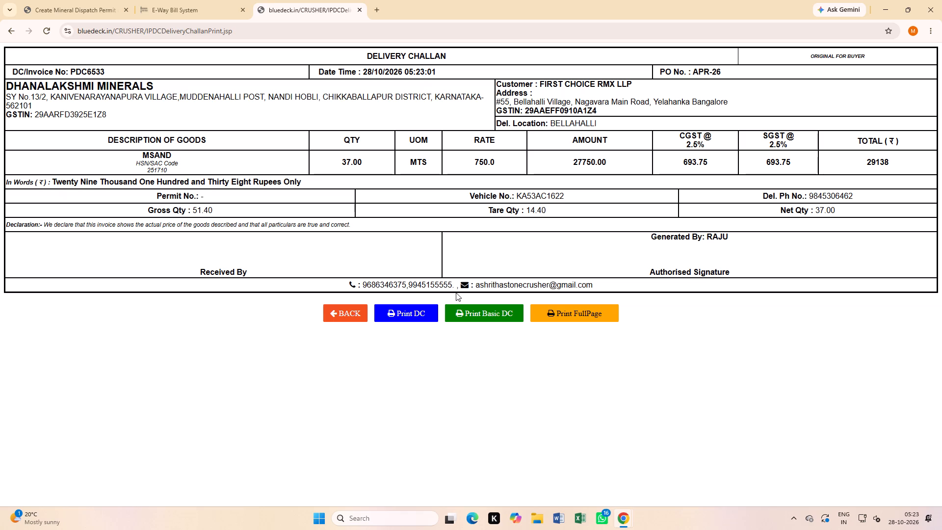
Print the basic delivery challan in portrait layout with 2 copies.
{"action": "left_click", "coordinate": [475, 312]}
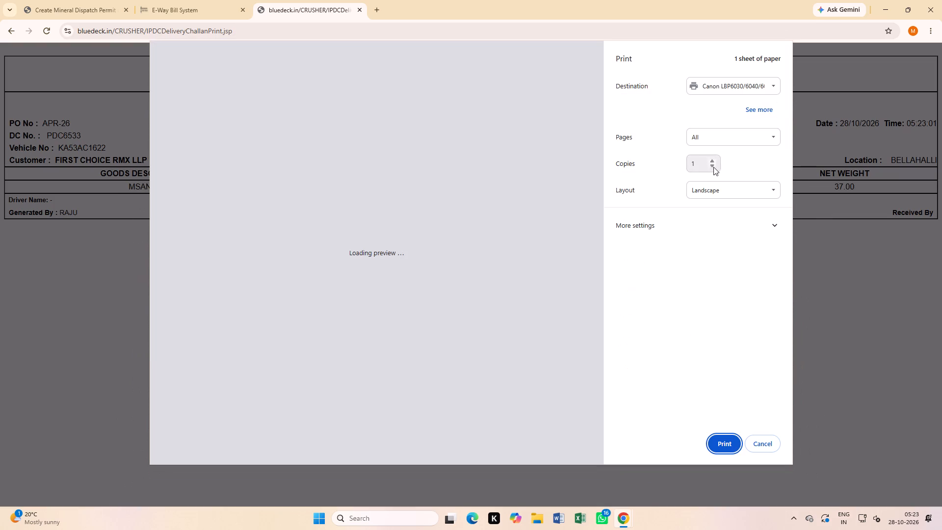
{"action": "left_click", "coordinate": [724, 185]}
{"action": "left_click", "coordinate": [709, 207]}
{"action": "double_click", "coordinate": [713, 161]}
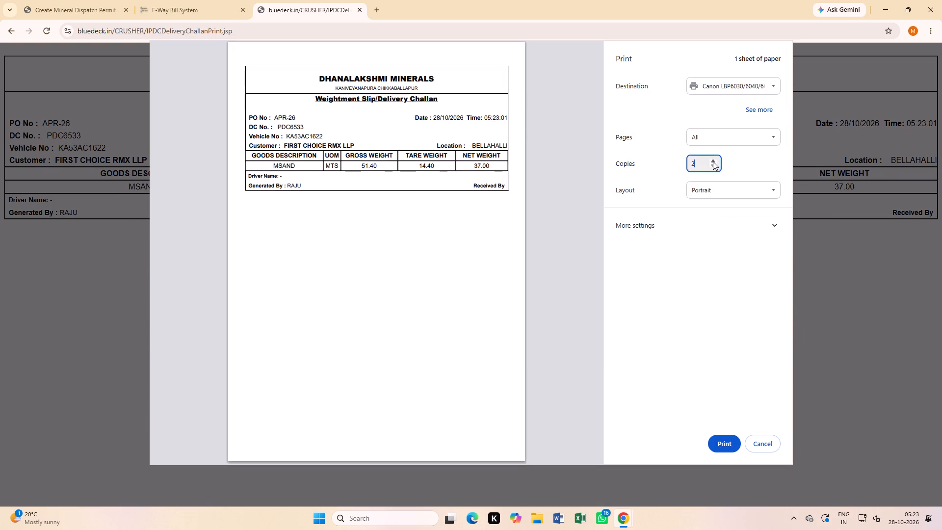
{"action": "left_click", "coordinate": [724, 445]}
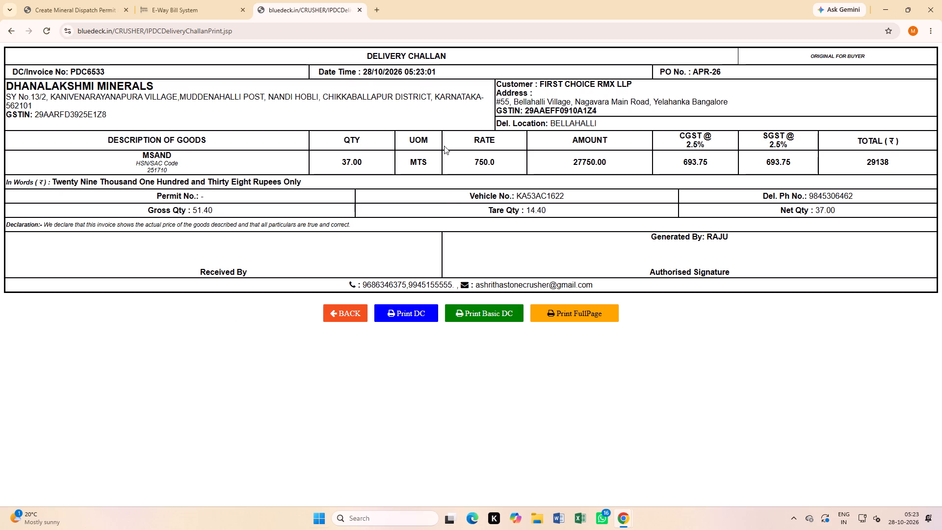
Copy the customer's GSTIN from the delivery challan.
{"action": "double_click", "coordinate": [556, 110]}
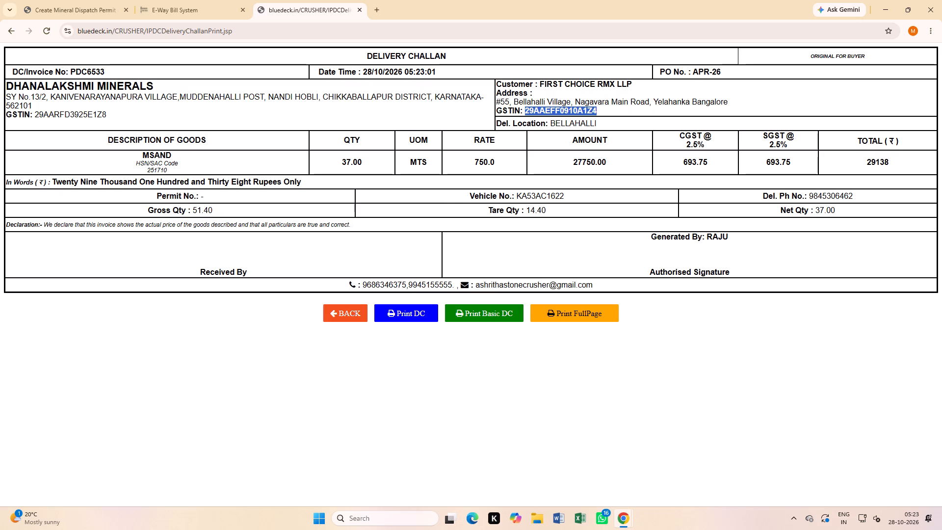
{"action": "key", "text": "ctrl+v"}
{"action": "key", "text": "ctrl+c"}
Switch to the E-Way Bill System page.
{"action": "left_click", "coordinate": [181, 0]}
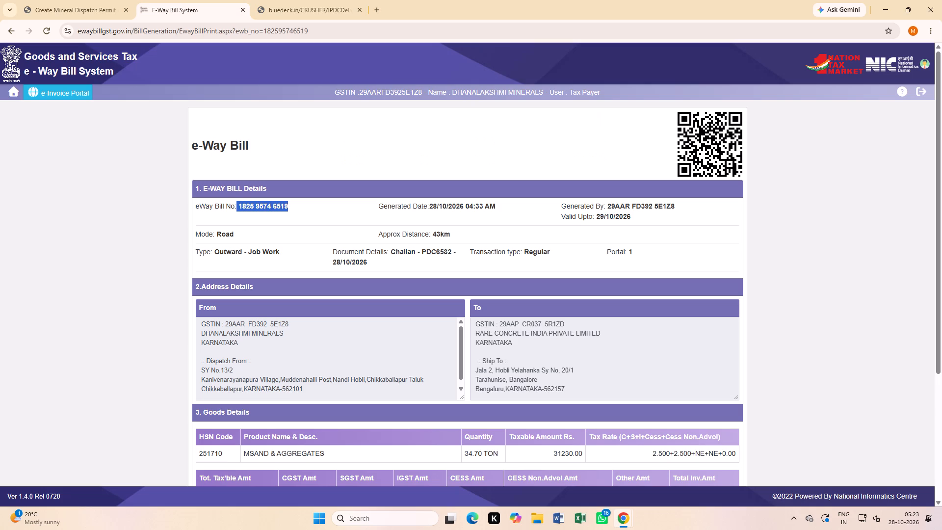
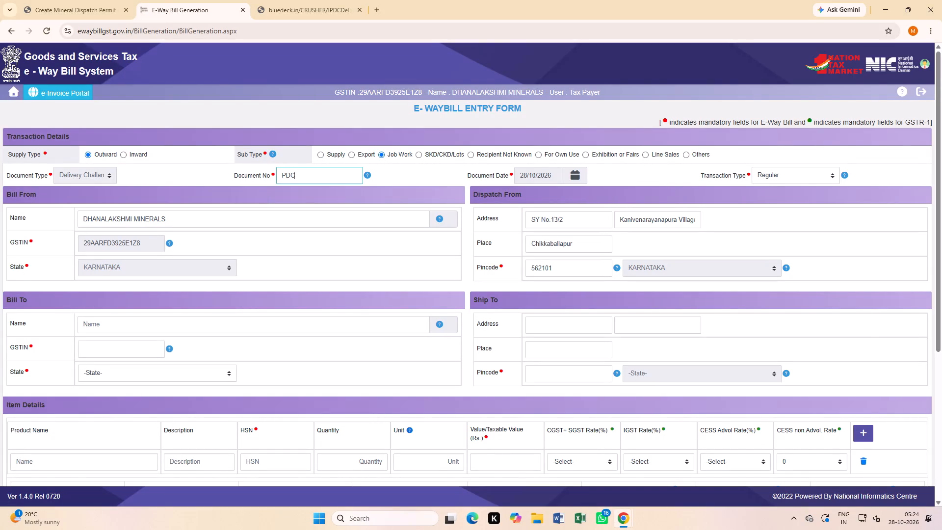
Complete the e-way bill's document number as PDC6533.
{"action": "type", "text": "6533"}
Fill in the Bill To GSTIN with the customer's GSTIN copied from the delivery challan.
{"action": "scroll", "coordinate": [128, 300], "scroll_direction": "down", "scroll_amount": 2}
{"action": "left_click", "coordinate": [107, 246]}
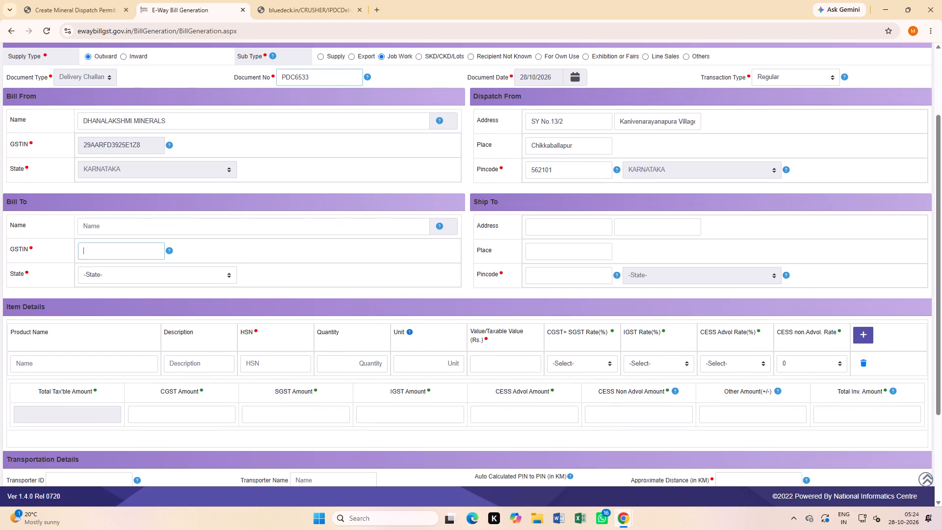
{"action": "key", "text": "ctrl+v"}
Enter the item's product name MSAND, description AGGREGATES and HSN code 251710.
{"action": "scroll", "coordinate": [90, 313], "scroll_direction": "down", "scroll_amount": 1}
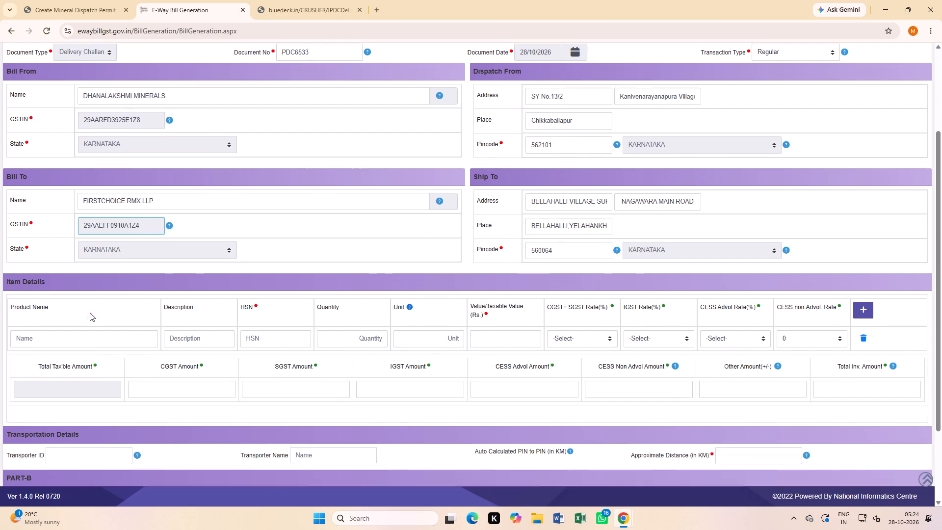
{"action": "left_click", "coordinate": [67, 305]}
{"action": "left_click", "coordinate": [61, 318]}
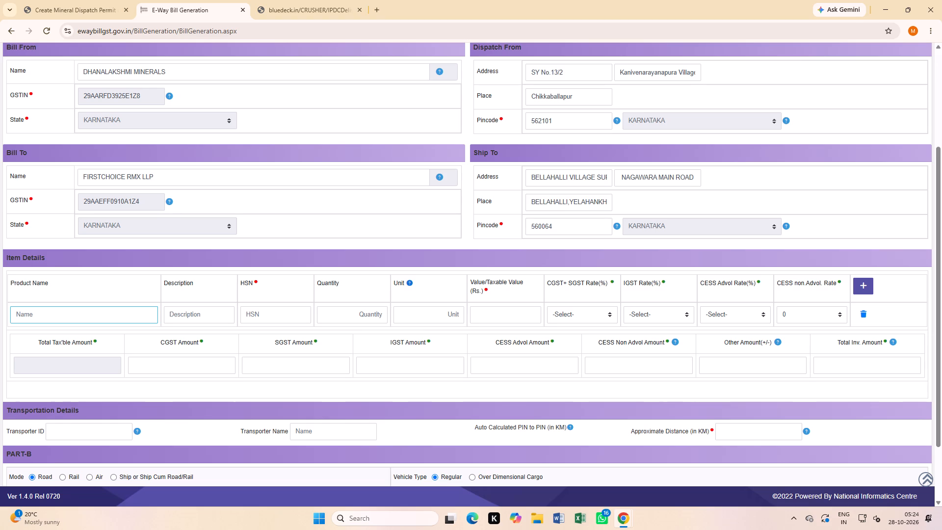
{"action": "type", "text": "MSA"}
{"action": "type", "text": "ND"}
{"action": "left_click", "coordinate": [194, 309]}
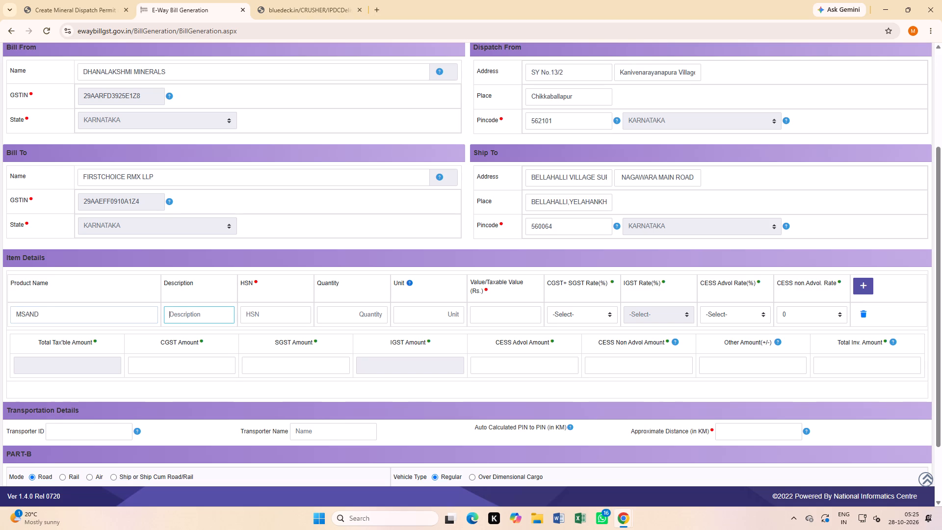
{"action": "key", "text": "a"}
{"action": "type", "text": "GG"}
{"action": "key", "text": "r"}
{"action": "key", "text": "e"}
{"action": "key", "text": "g"}
{"action": "key", "text": "a"}
{"action": "key", "text": "t"}
{"action": "type", "text": "ES"}
{"action": "left_click", "coordinate": [272, 314]}
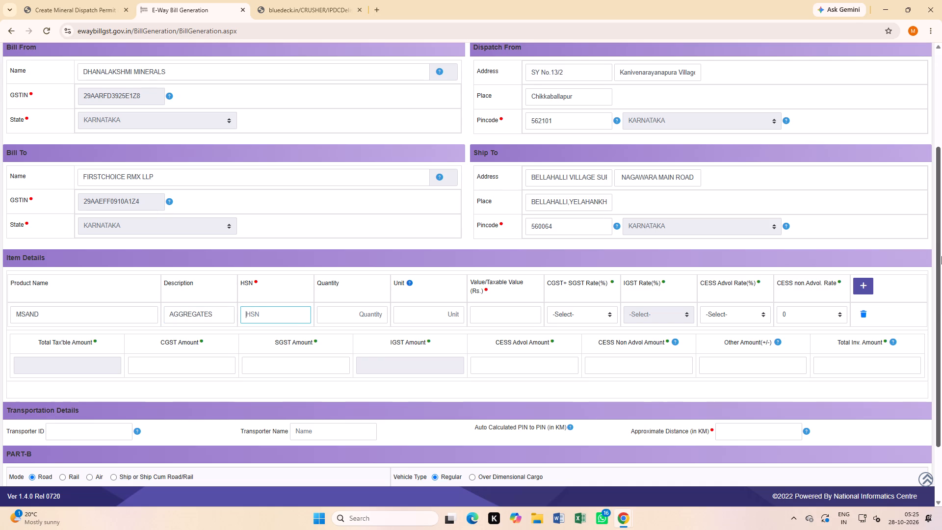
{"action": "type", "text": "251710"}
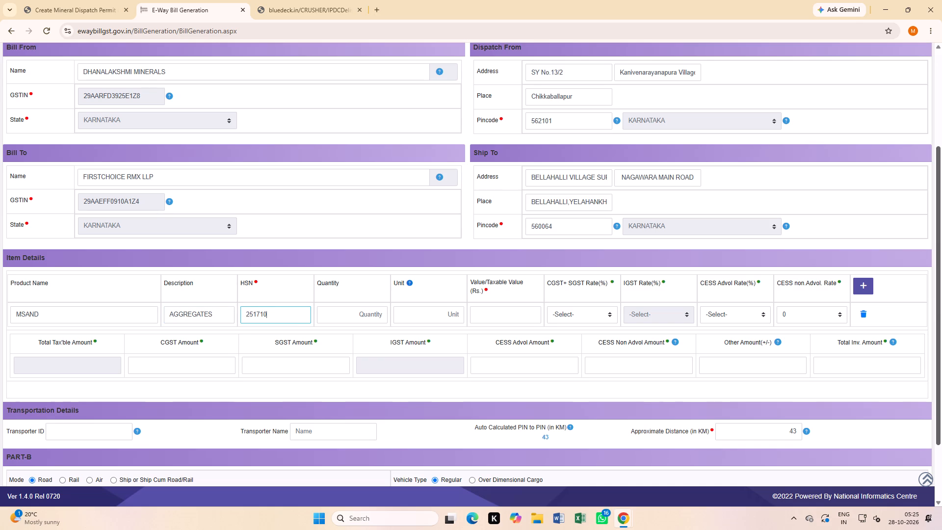
Set the MSAND item's quantity to 37 and its unit to TON.
{"action": "left_click", "coordinate": [361, 316]}
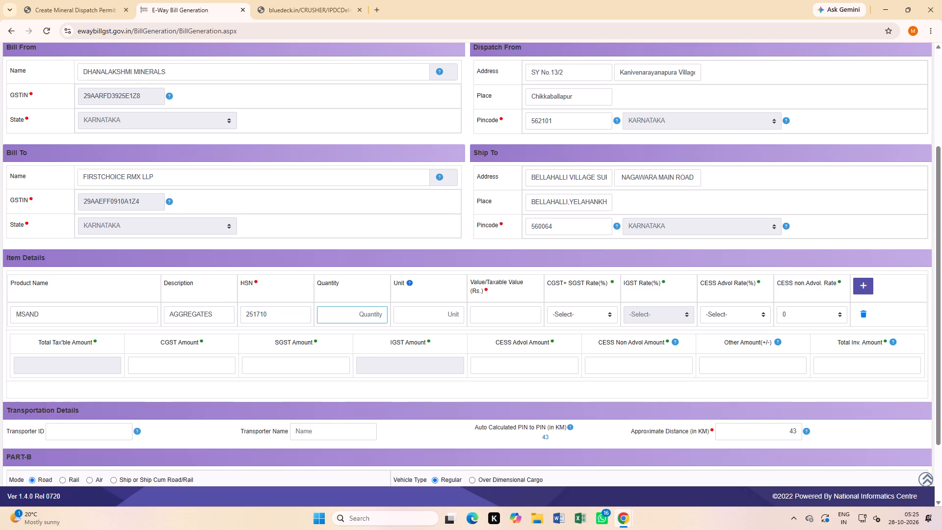
{"action": "type", "text": "37"}
{"action": "left_click", "coordinate": [434, 318]}
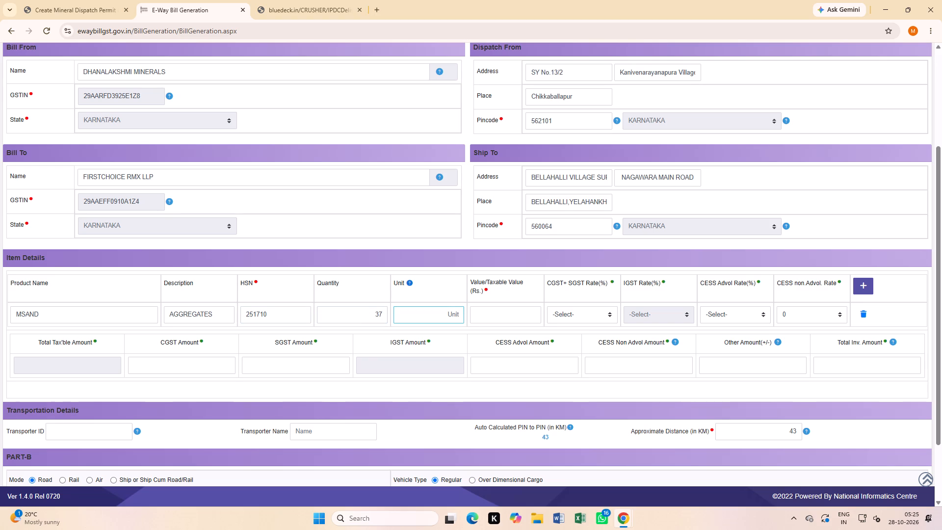
{"action": "type", "text": "TON"}
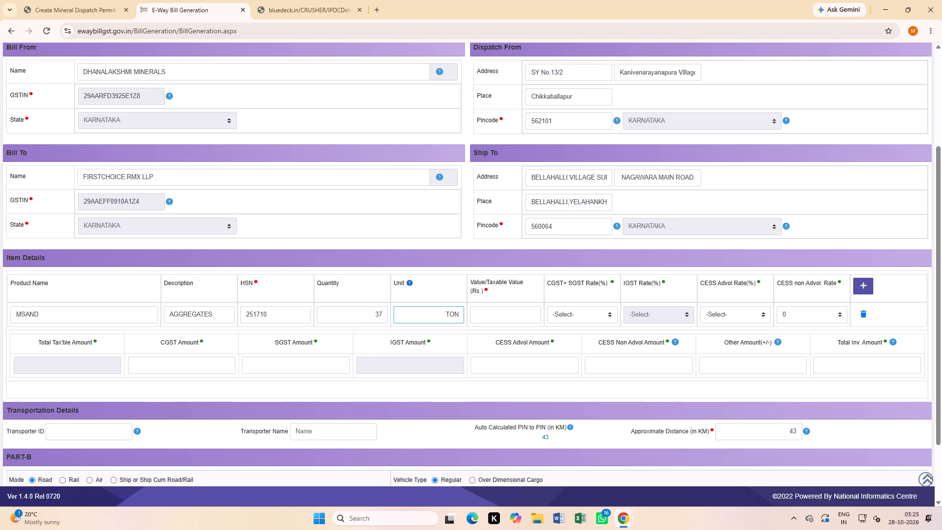
Copy the amount 27750.00 from the delivery challan into the MSAND item's taxable value.
{"action": "left_click", "coordinate": [506, 313]}
{"action": "left_click", "coordinate": [275, 5]}
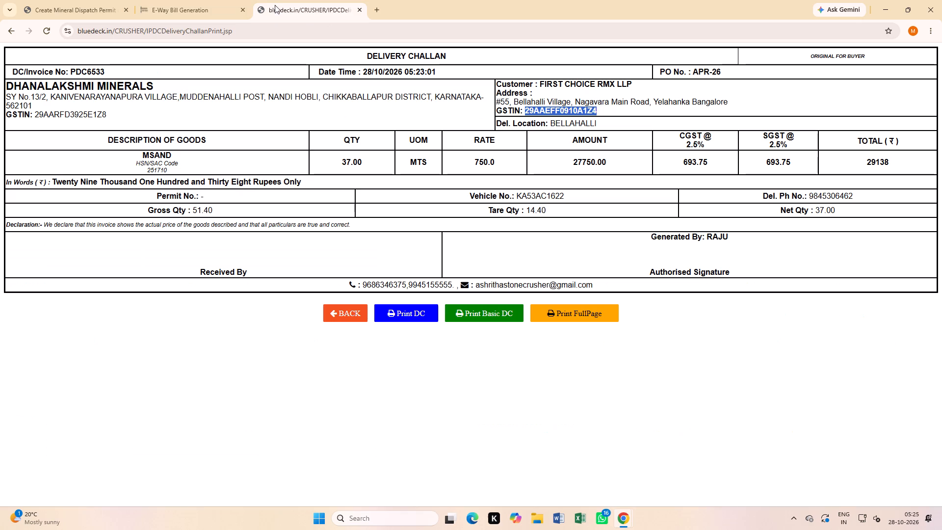
{"action": "double_click", "coordinate": [590, 158]}
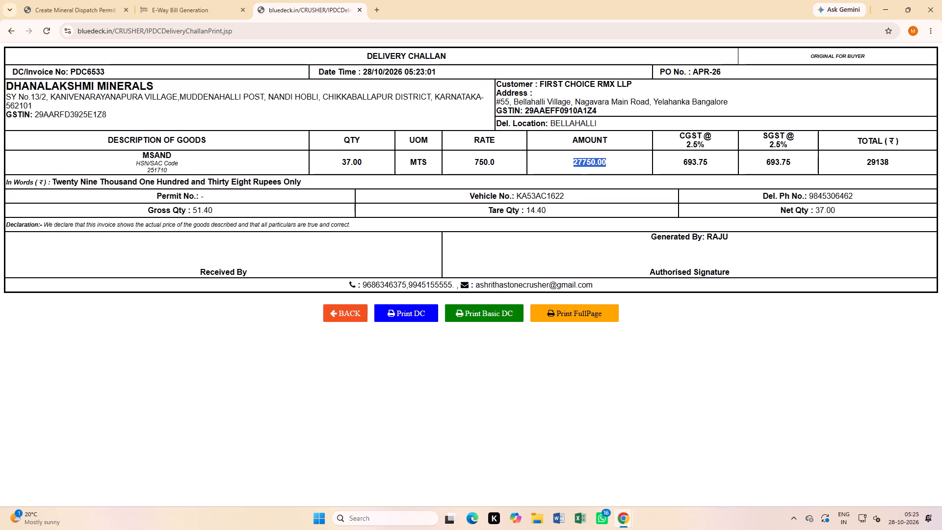
{"action": "key", "text": "ctrl+c"}
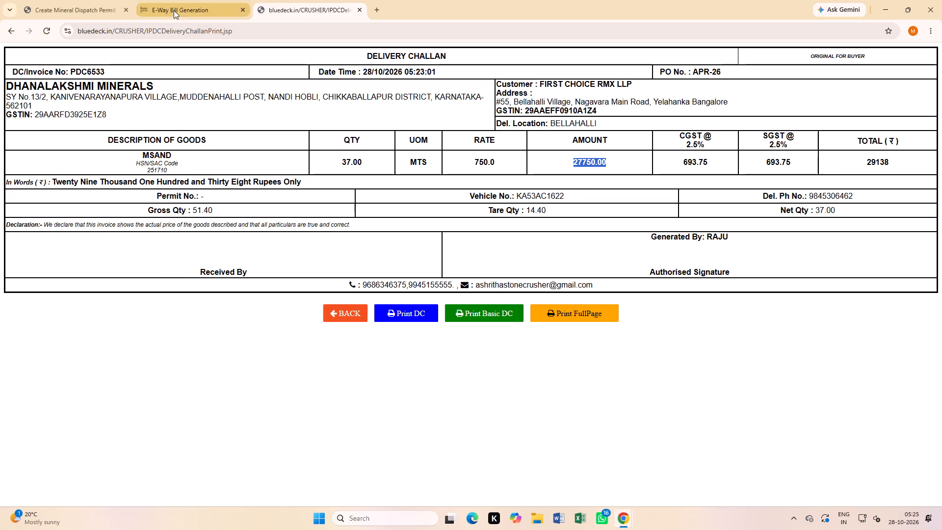
{"action": "left_click", "coordinate": [174, 10]}
{"action": "key", "text": "ctrl+v"}
Set the MSAND item's CGST + SGST rate to 2.500 + 2.500.
{"action": "left_click", "coordinate": [561, 316]}
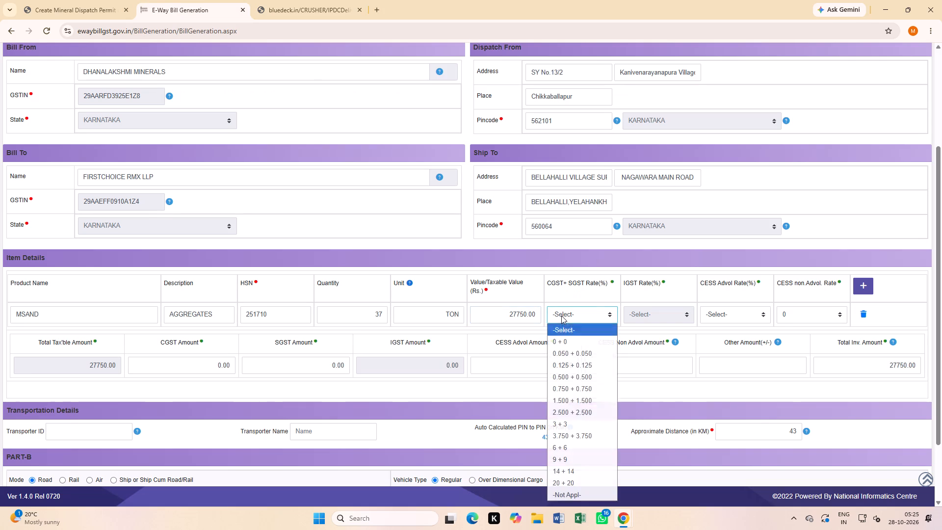
{"action": "left_click", "coordinate": [572, 409]}
{"action": "scroll", "coordinate": [90, 462], "scroll_direction": "down", "scroll_amount": 3}
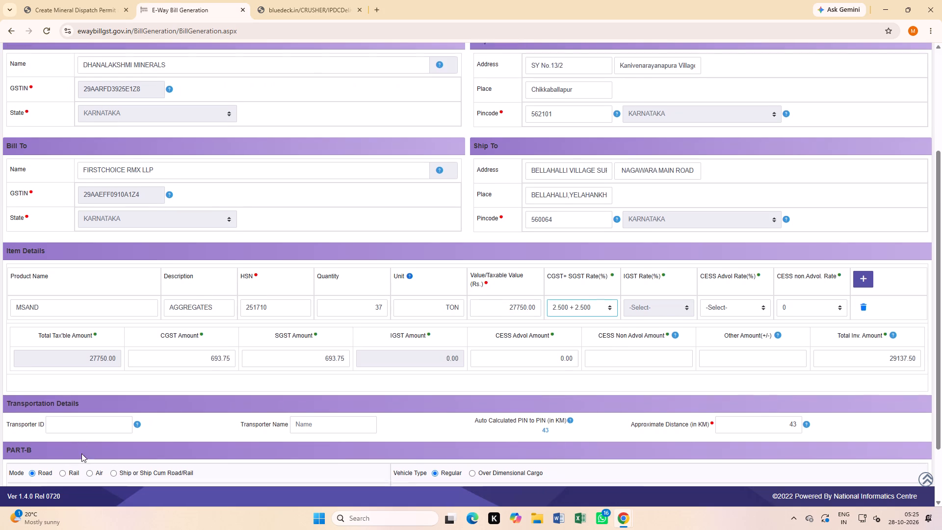
{"action": "scroll", "coordinate": [81, 453], "scroll_direction": "down", "scroll_amount": 1}
{"action": "left_click", "coordinate": [82, 420]}
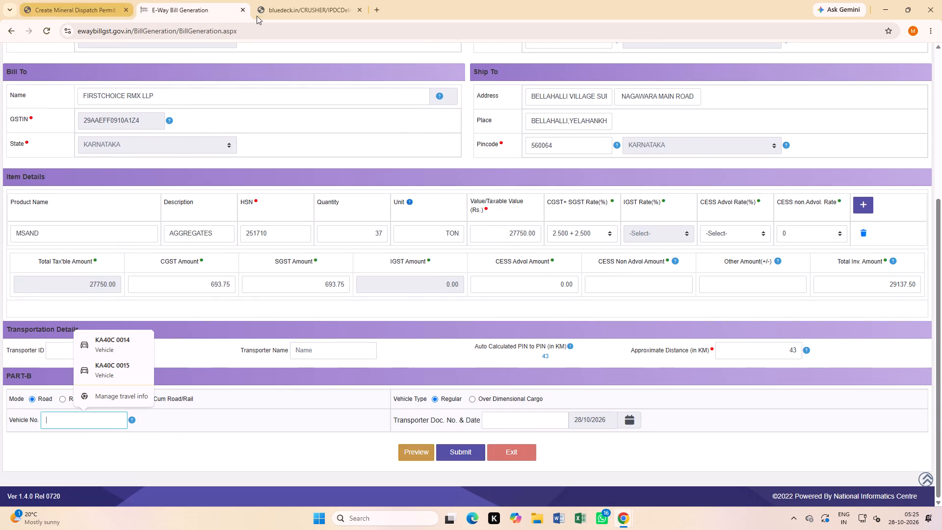
{"action": "left_click", "coordinate": [301, 15]}
{"action": "double_click", "coordinate": [539, 197]}
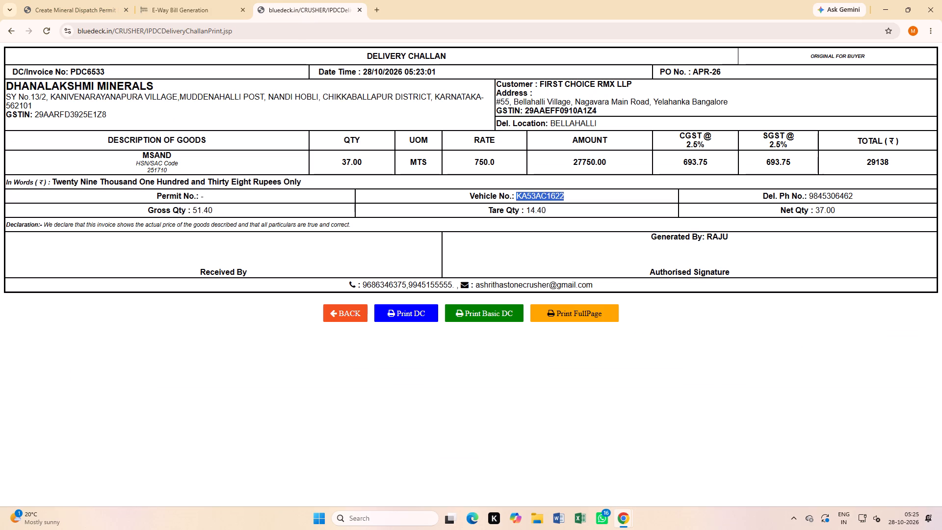
{"action": "key", "text": "ctrl+c"}
{"action": "left_click", "coordinate": [187, 5]}
{"action": "key", "text": "ctrl+v"}
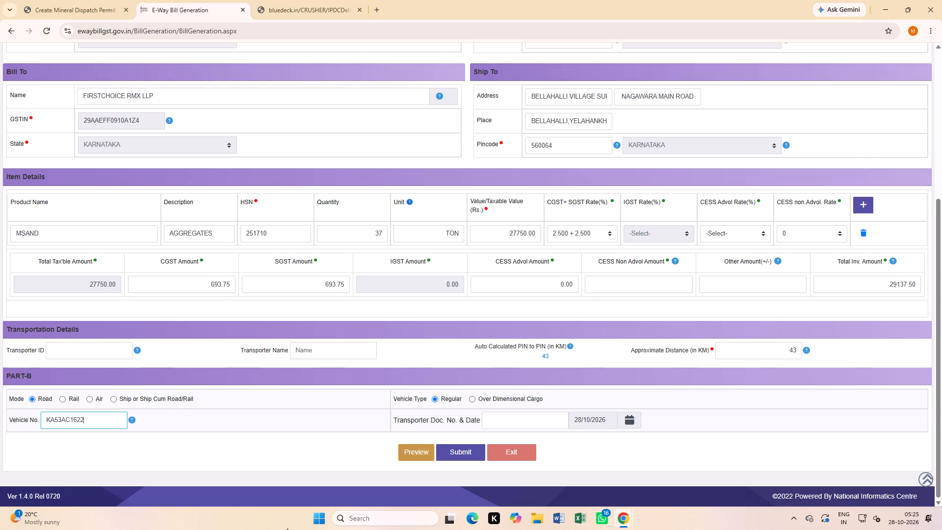
Submit the e-way bill and agree to continue without the unfilled GSTR-1 fields.
{"action": "left_click", "coordinate": [456, 456]}
{"action": "left_click", "coordinate": [516, 97]}
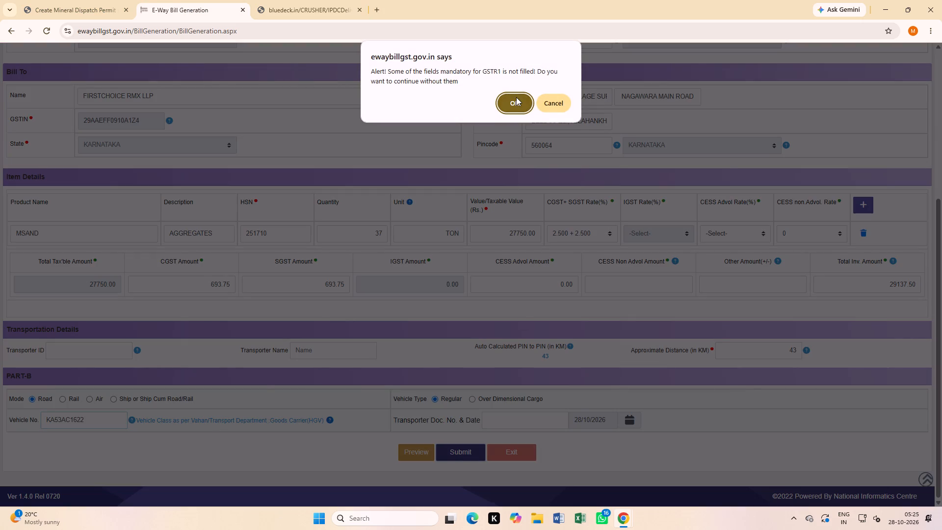
{"action": "left_click", "coordinate": [518, 109]}
Print the detailed version of the generated e-way bill.
{"action": "scroll", "coordinate": [413, 446], "scroll_direction": "down", "scroll_amount": 5}
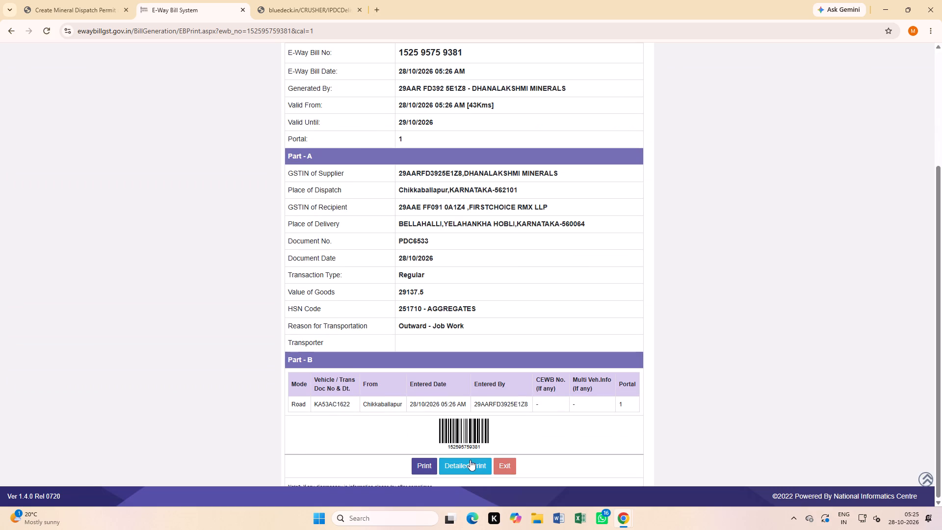
{"action": "left_click", "coordinate": [470, 460]}
{"action": "scroll", "coordinate": [470, 460], "scroll_direction": "down", "scroll_amount": 5}
{"action": "left_click", "coordinate": [457, 473]}
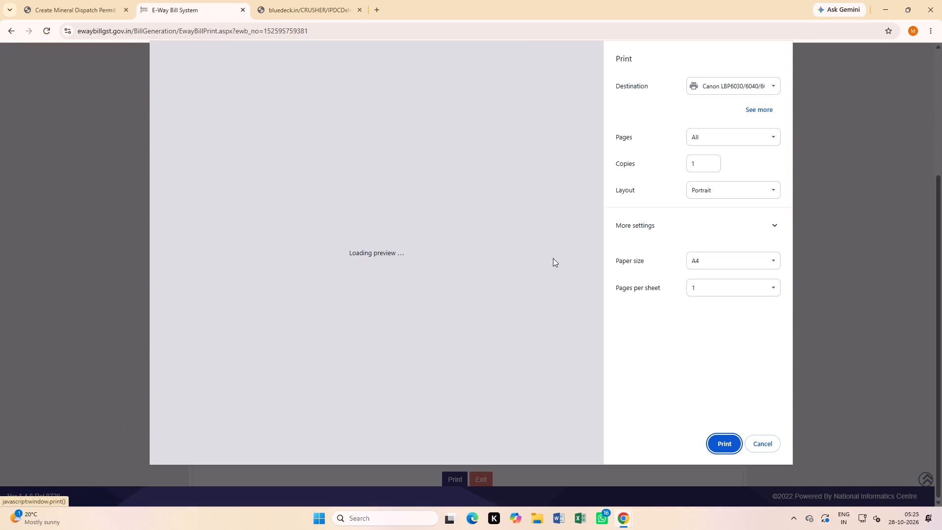
{"action": "left_click", "coordinate": [719, 437]}
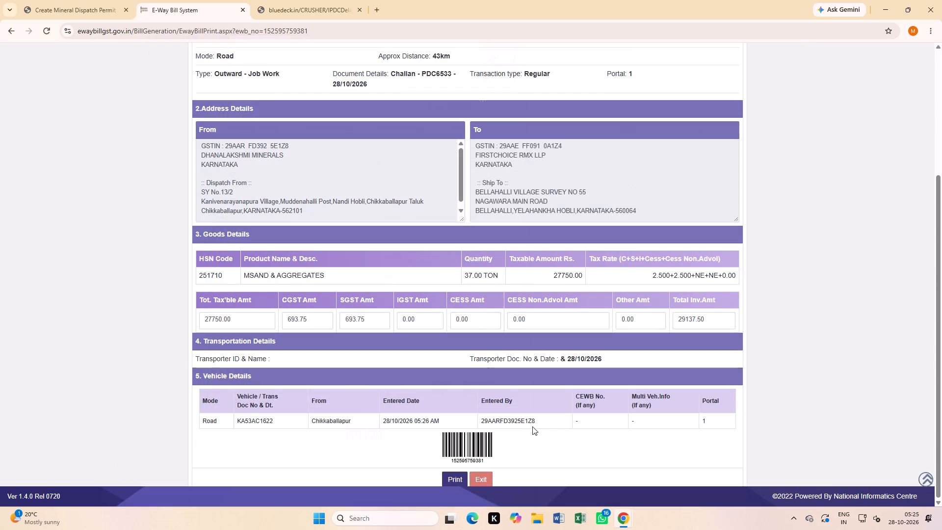
Copy the e-way bill number from the E-Way Bill Details section.
{"action": "scroll", "coordinate": [209, 299], "scroll_direction": "up", "scroll_amount": 4}
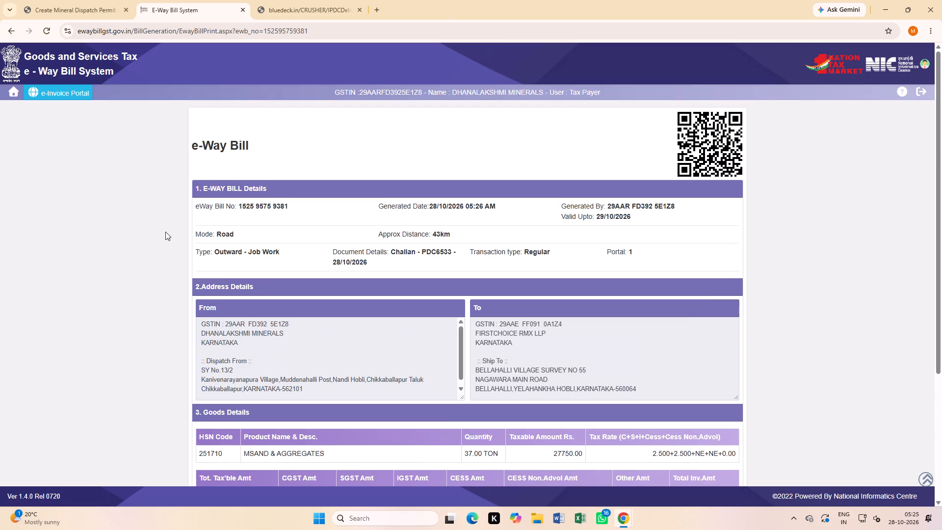
{"action": "left_click_drag", "start_coordinate": [238, 207], "coordinate": [327, 207]}
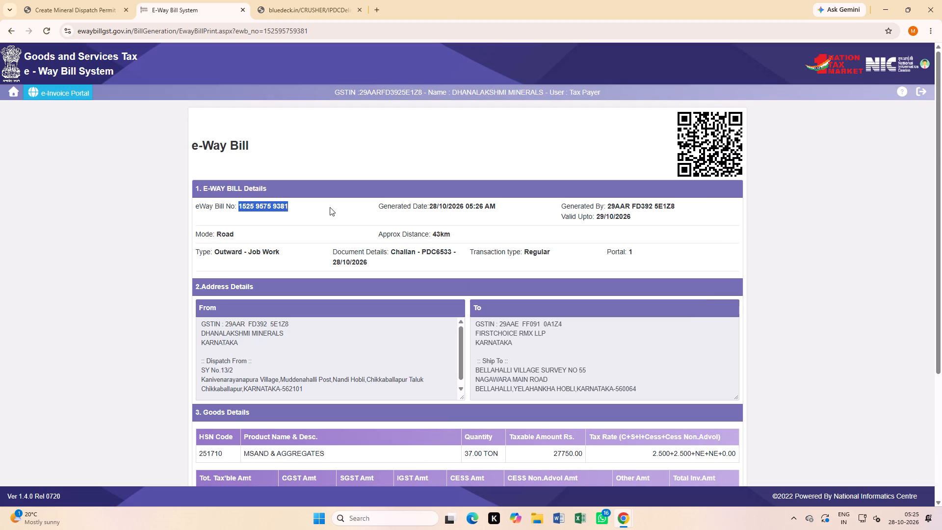
{"action": "key", "text": "ctrl+c"}
Switch to the Create Mineral Dispatch Permit page and choose SSPP MDP as the mobile model.
{"action": "left_click", "coordinate": [87, 0]}
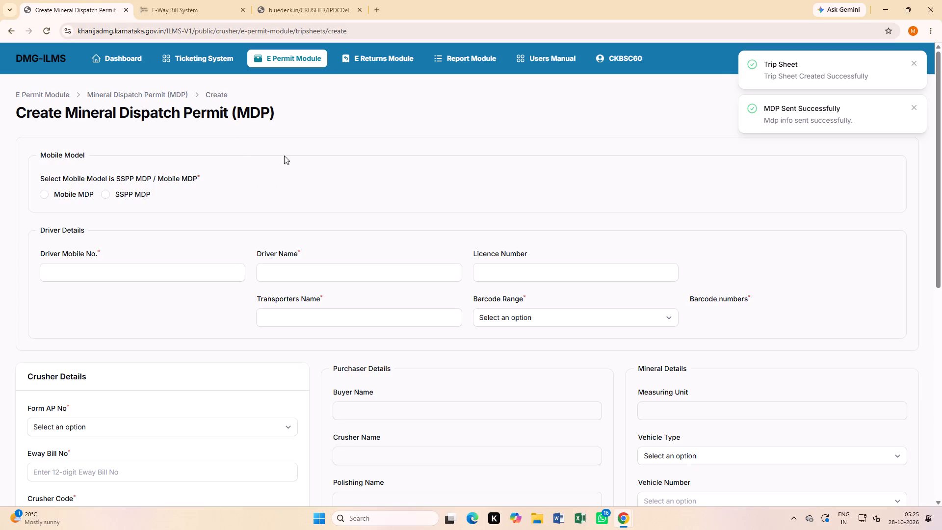
{"action": "left_click", "coordinate": [101, 196]}
{"action": "left_click", "coordinate": [105, 195]}
Fill in the driver's mobile number from the saved entries and set the driver name to DRIVER.
{"action": "left_click", "coordinate": [149, 272]}
{"action": "left_click", "coordinate": [134, 348]}
{"action": "left_click", "coordinate": [232, 313]}
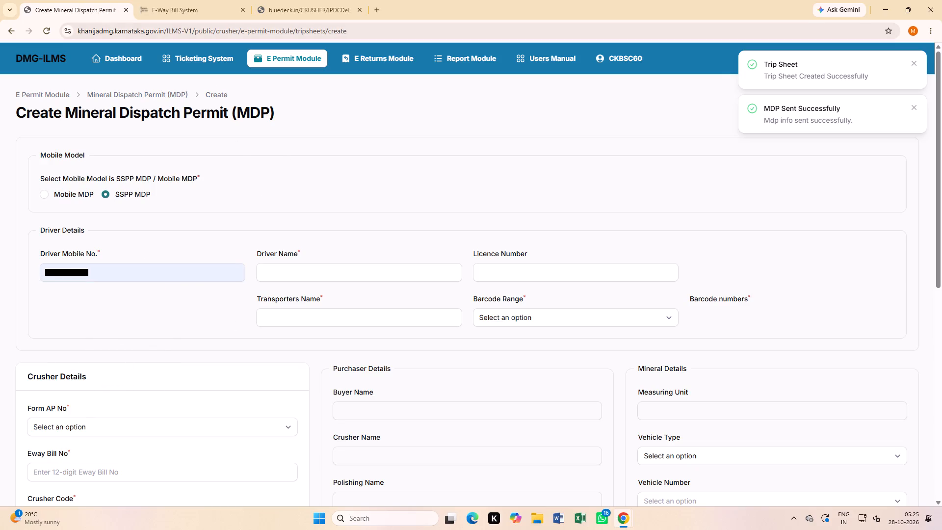
{"action": "left_click", "coordinate": [340, 271]}
{"action": "left_click", "coordinate": [331, 300]}
{"action": "left_click", "coordinate": [517, 320]}
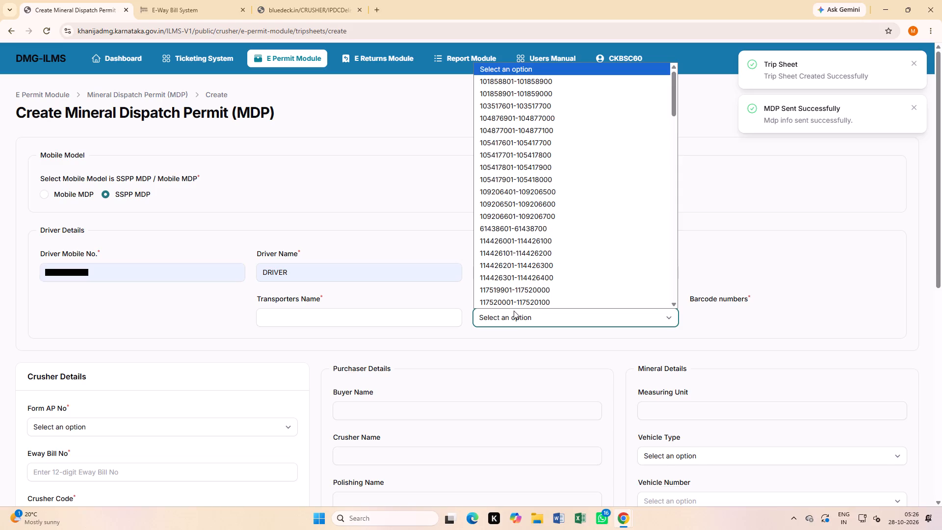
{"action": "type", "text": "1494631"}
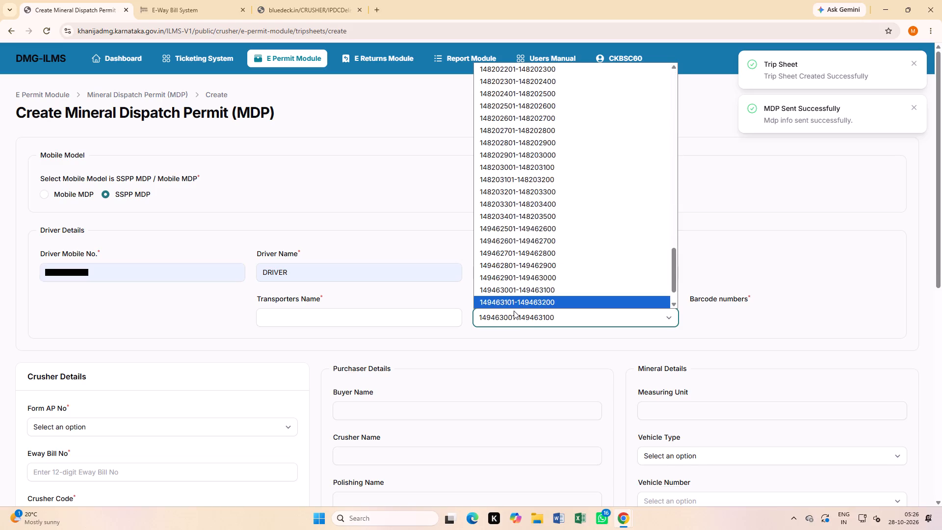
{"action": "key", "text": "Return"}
{"action": "left_click", "coordinate": [743, 315]}
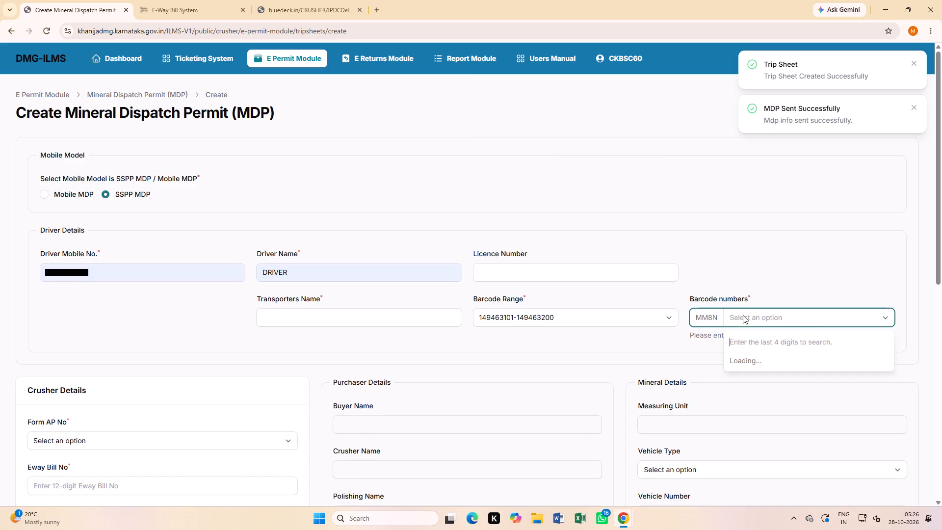
{"action": "type", "text": "3134"}
{"action": "left_click", "coordinate": [752, 357]}
{"action": "left_click", "coordinate": [489, 319]}
{"action": "left_click", "coordinate": [397, 335]}
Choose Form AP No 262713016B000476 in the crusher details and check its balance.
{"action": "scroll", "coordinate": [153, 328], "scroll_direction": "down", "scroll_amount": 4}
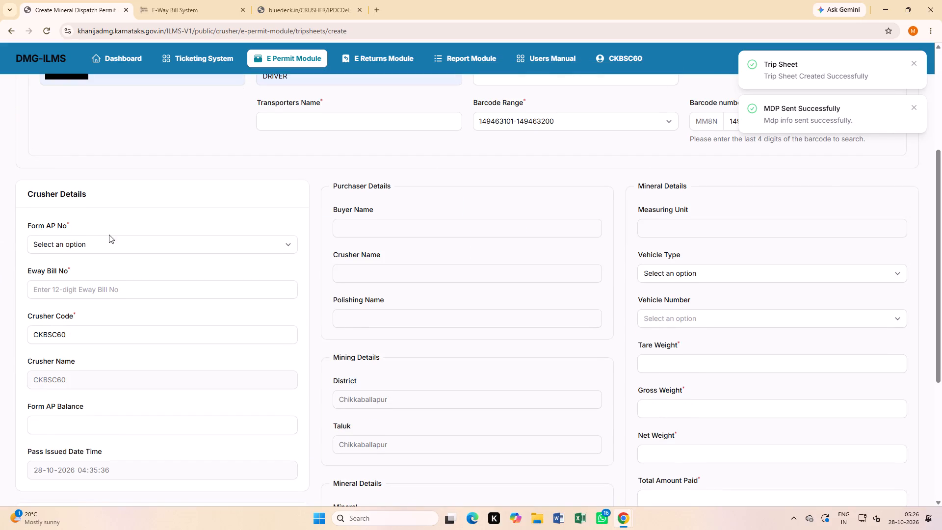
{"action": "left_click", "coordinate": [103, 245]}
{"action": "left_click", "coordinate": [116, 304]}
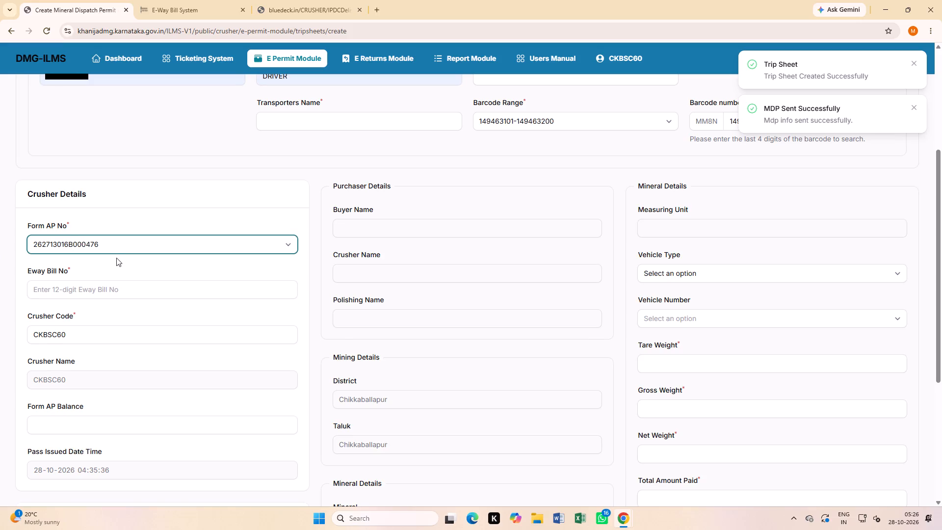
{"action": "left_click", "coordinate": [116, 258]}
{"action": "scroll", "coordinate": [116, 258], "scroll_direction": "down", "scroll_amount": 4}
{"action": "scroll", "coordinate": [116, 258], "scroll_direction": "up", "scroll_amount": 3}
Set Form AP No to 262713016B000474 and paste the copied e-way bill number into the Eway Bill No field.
{"action": "left_click", "coordinate": [119, 185]}
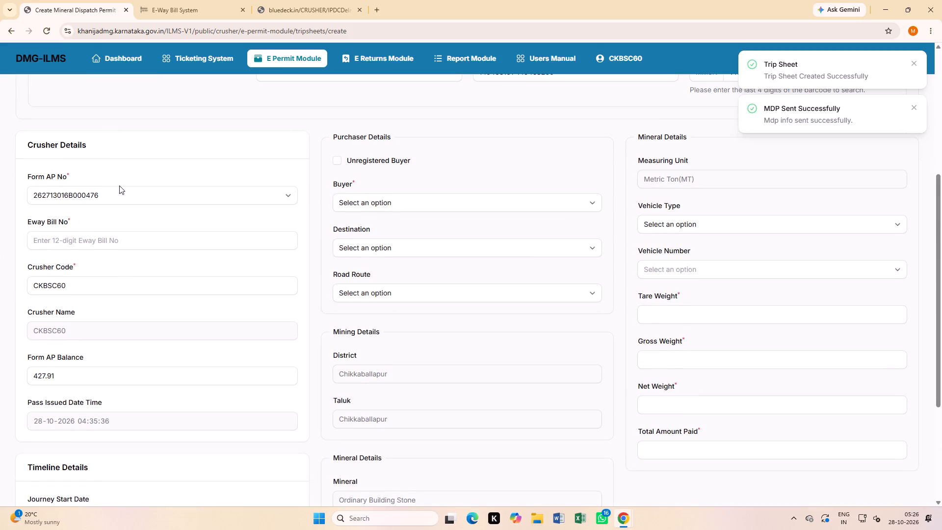
{"action": "left_click", "coordinate": [115, 201]}
{"action": "left_click", "coordinate": [113, 229]}
{"action": "left_click", "coordinate": [124, 205]}
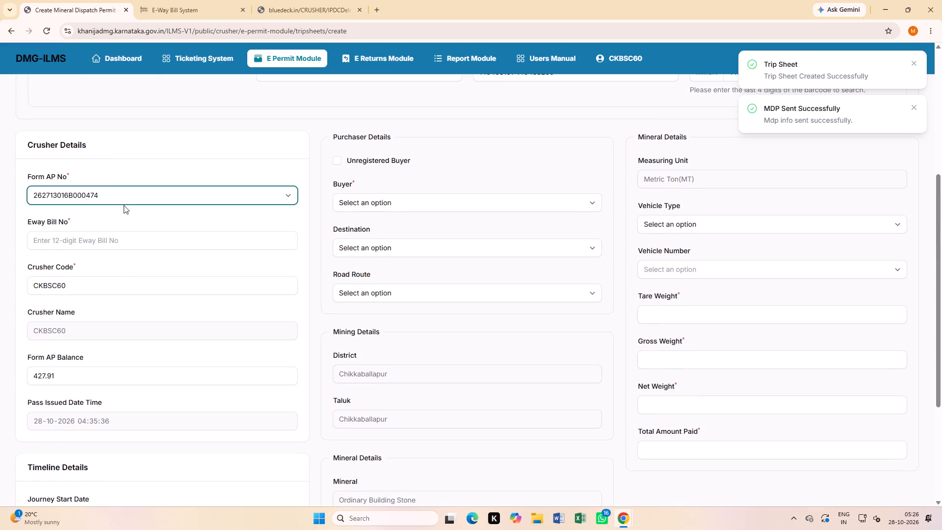
{"action": "left_click", "coordinate": [124, 205]}
{"action": "scroll", "coordinate": [116, 225], "scroll_direction": "down", "scroll_amount": 4}
{"action": "scroll", "coordinate": [116, 225], "scroll_direction": "up", "scroll_amount": 3}
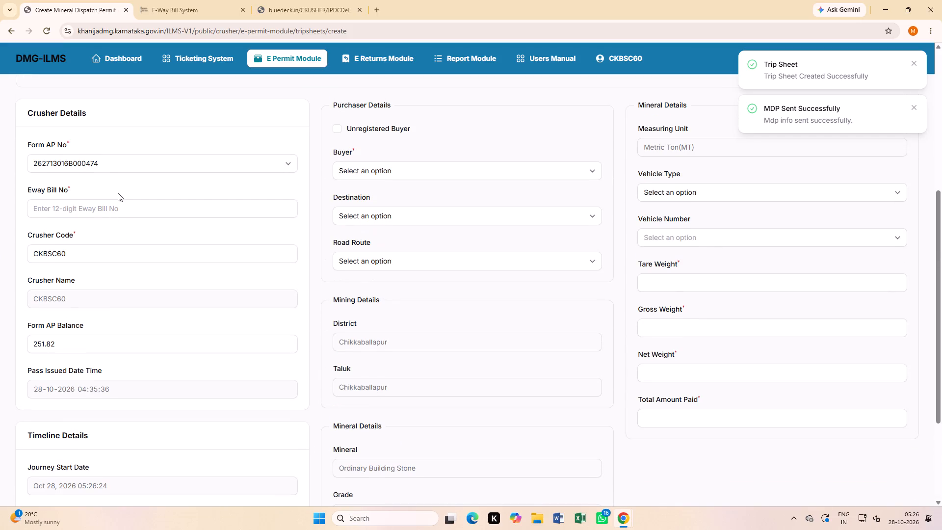
{"action": "left_click", "coordinate": [119, 206]}
{"action": "key", "text": "ctrl+v"}
{"action": "left_click", "coordinate": [121, 230]}
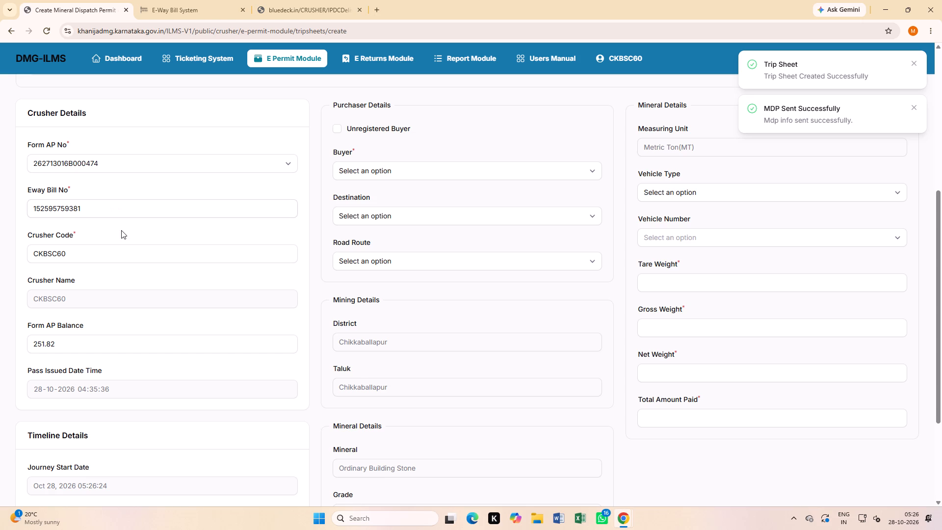
{"action": "left_click", "coordinate": [661, 185]}
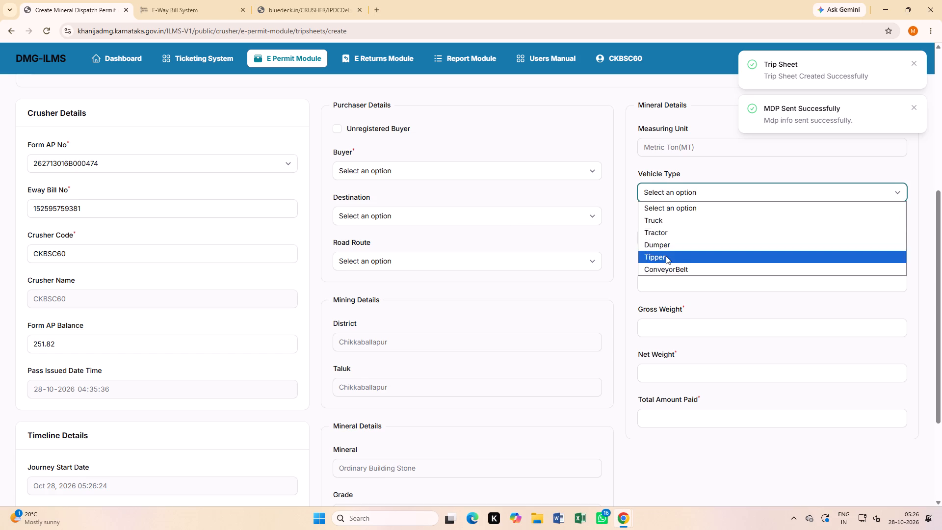
{"action": "left_click", "coordinate": [666, 256]}
{"action": "left_click", "coordinate": [663, 244]}
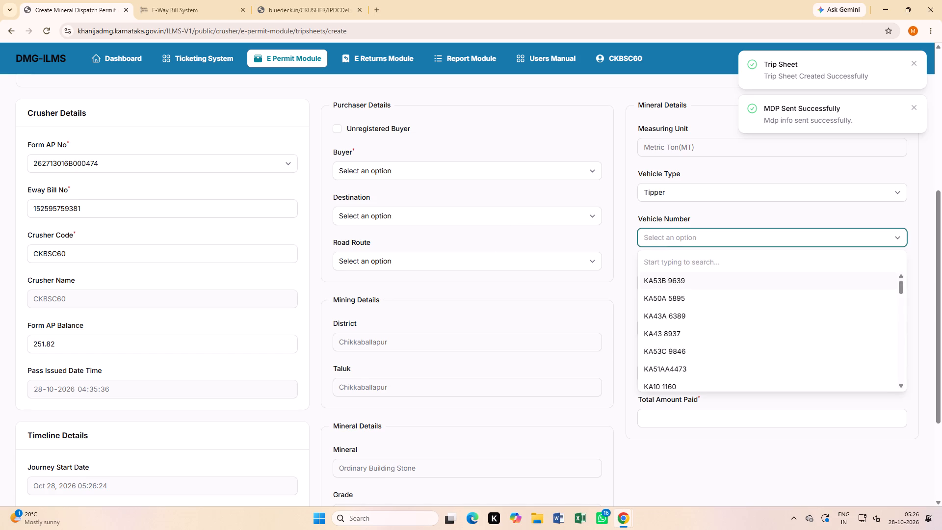
{"action": "type", "text": "1622"}
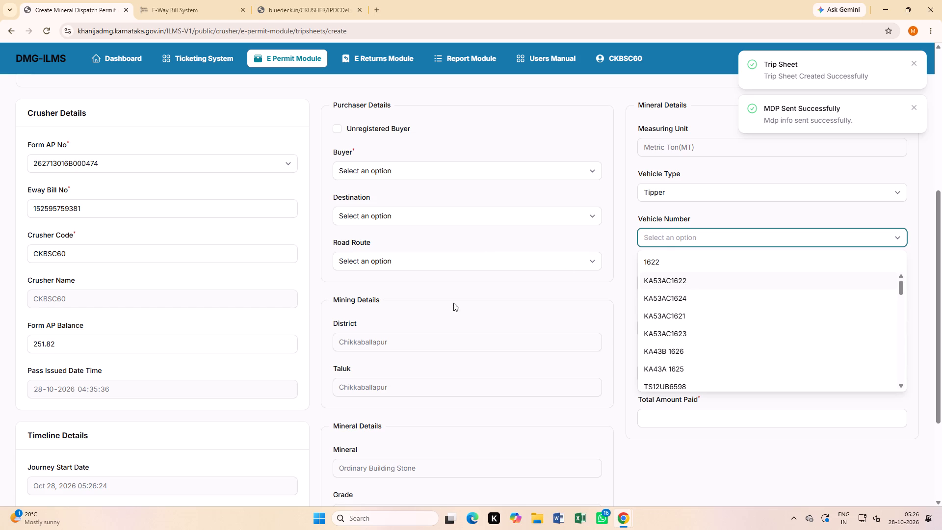
{"action": "left_click", "coordinate": [668, 283]}
{"action": "left_click", "coordinate": [612, 289]}
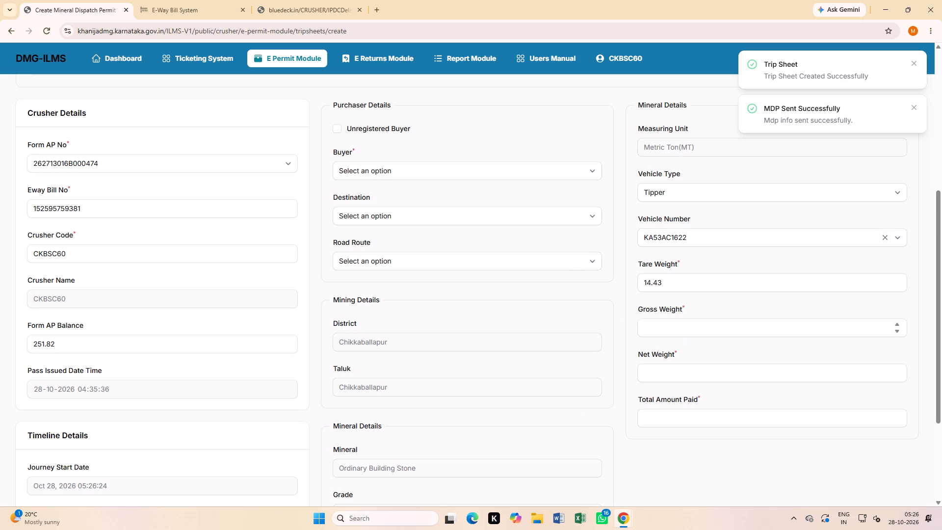
Enter a gross weight of 51.43 in the mineral details and let the net weight calculate.
{"action": "left_click", "coordinate": [690, 332]}
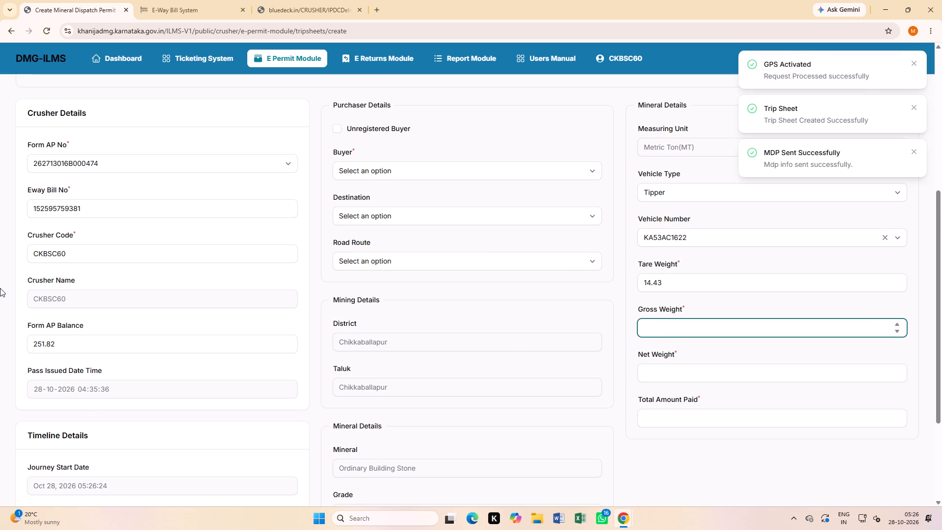
{"action": "type", "text": "51."}
{"action": "key", "text": "4"}
{"action": "key", "text": "3"}
{"action": "left_click", "coordinate": [544, 326]}
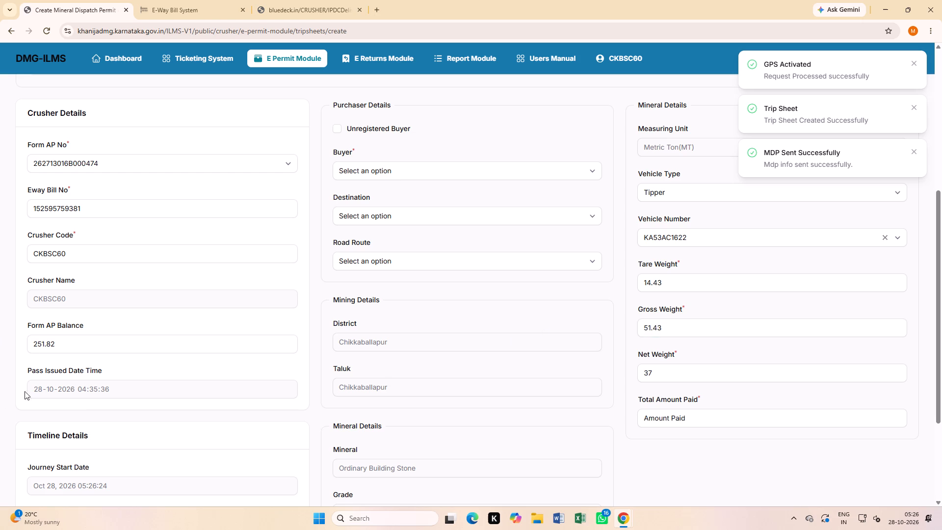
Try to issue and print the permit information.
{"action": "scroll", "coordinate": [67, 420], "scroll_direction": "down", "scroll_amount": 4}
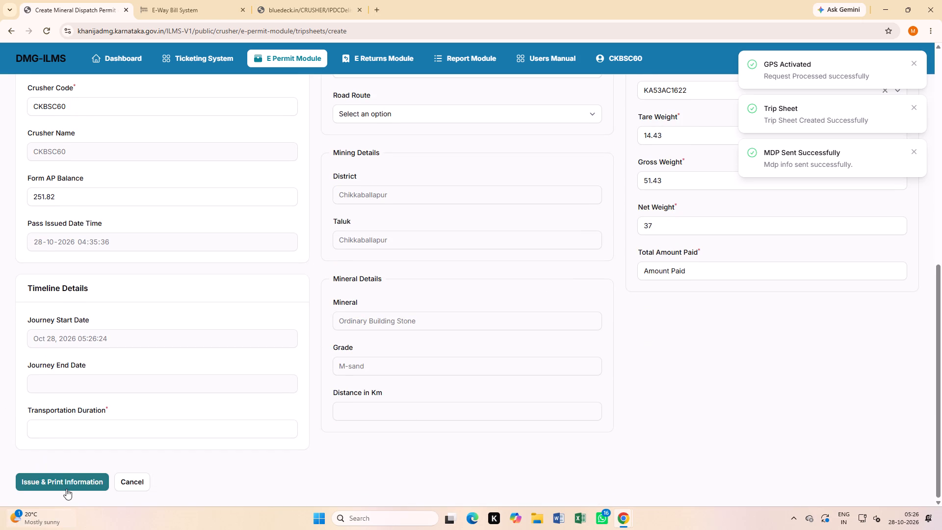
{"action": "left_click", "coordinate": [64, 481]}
Mark the purchaser as an unregistered buyer named FIRST CHOICE RMX LLP, with ten zeros as the mobile number.
{"action": "scroll", "coordinate": [238, 274], "scroll_direction": "up", "scroll_amount": 2}
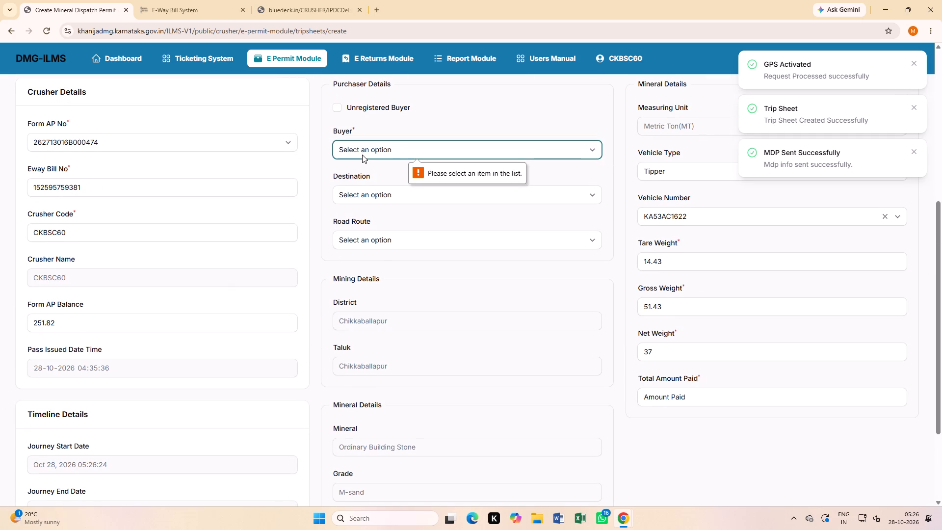
{"action": "left_click", "coordinate": [340, 108]}
{"action": "left_click", "coordinate": [387, 152]}
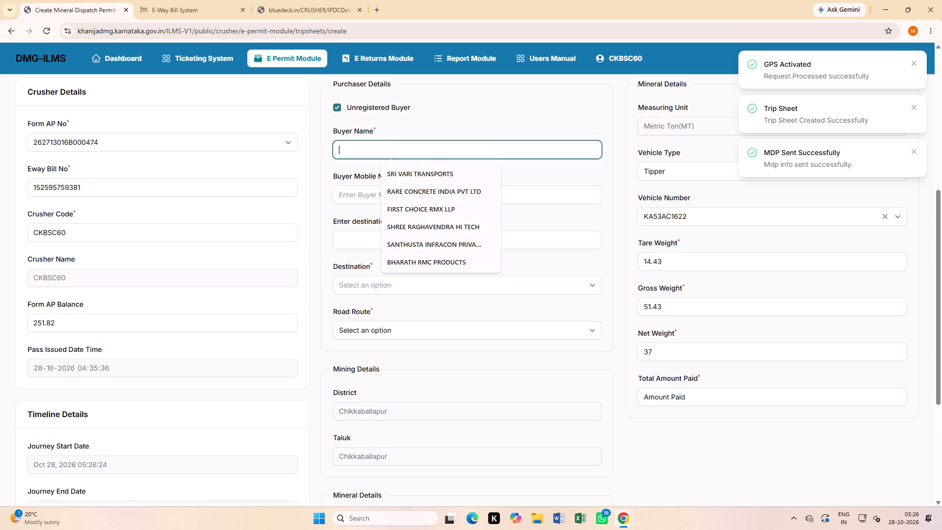
{"action": "left_click", "coordinate": [403, 207]}
{"action": "left_click", "coordinate": [391, 197]}
{"action": "key", "text": "0"}
{"action": "key", "text": "0"}
{"action": "key", "text": "0"}
{"action": "key", "text": "0"}
{"action": "key", "text": "0"}
{"action": "key", "text": "0"}
{"action": "key", "text": "0"}
{"action": "key", "text": "0"}
{"action": "key", "text": "0"}
{"action": "key", "text": "0"}
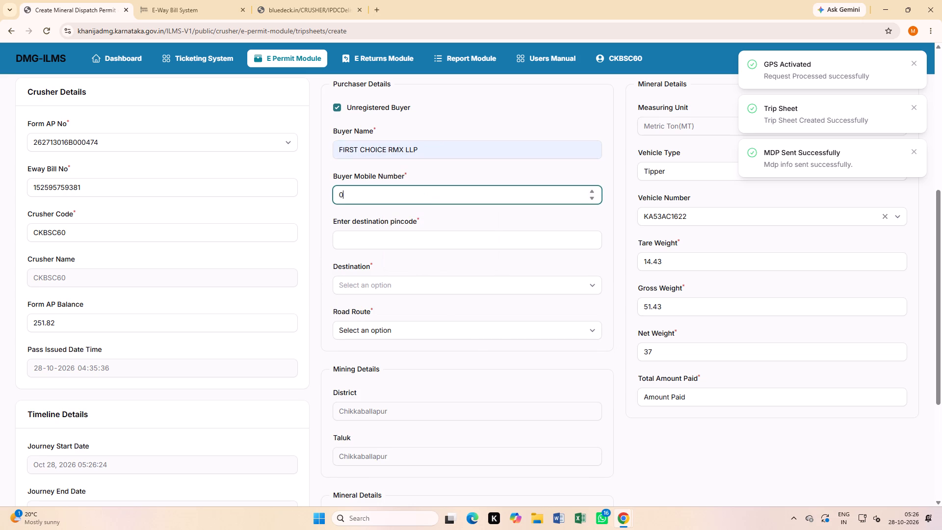
Enter destination pincode 560064, choose destination Bellahalli - 560064 and select the road route from Kanivenarayanapuraa to Hebbal, Bangalore North.
{"action": "left_click", "coordinate": [407, 238]}
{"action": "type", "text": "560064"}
{"action": "left_click", "coordinate": [427, 283]}
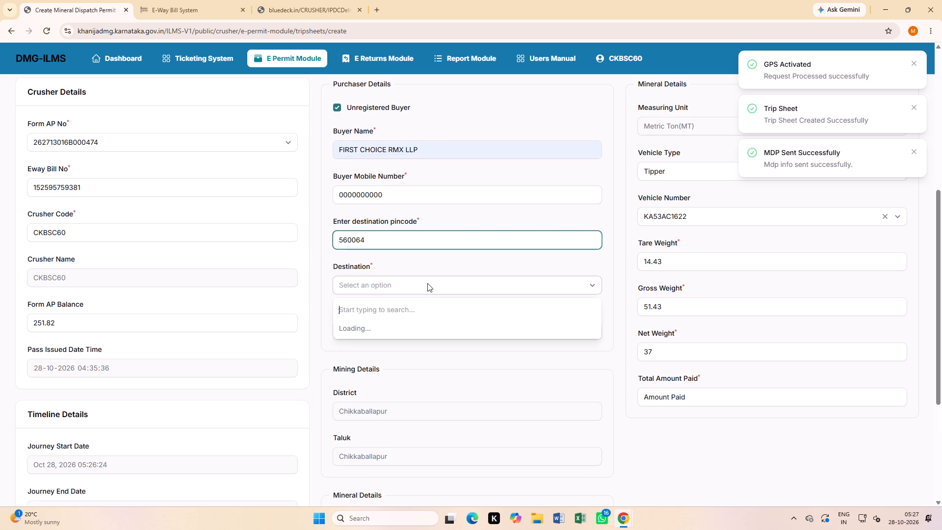
{"action": "double_click", "coordinate": [378, 348]}
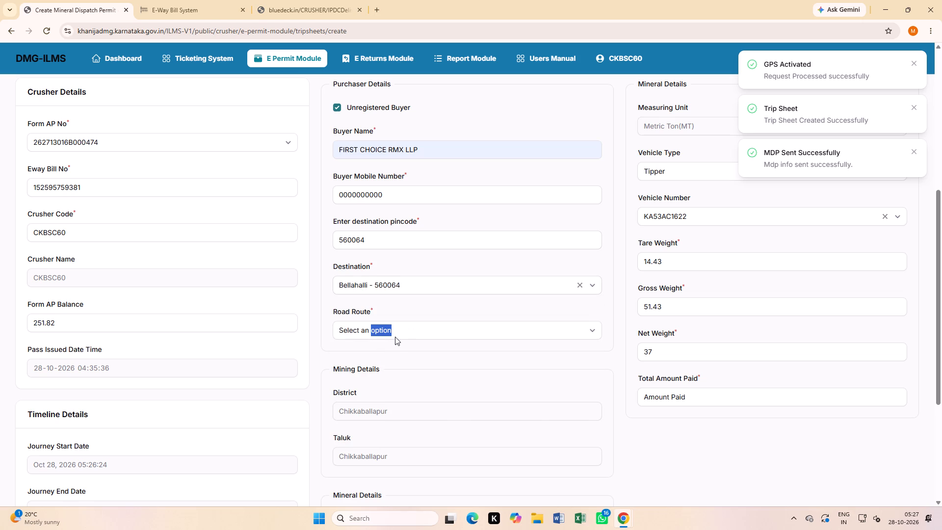
{"action": "left_click", "coordinate": [395, 337]}
{"action": "left_click", "coordinate": [423, 449]}
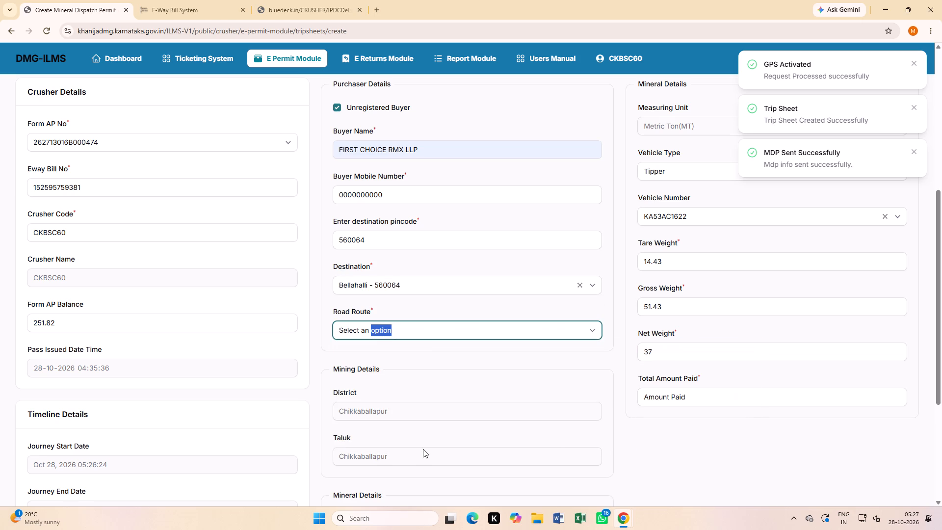
{"action": "left_click", "coordinate": [428, 349]}
Issue the completed Mineral Dispatch Permit and open its print preview.
{"action": "scroll", "coordinate": [326, 399], "scroll_direction": "down", "scroll_amount": 5}
{"action": "left_click", "coordinate": [58, 477]}
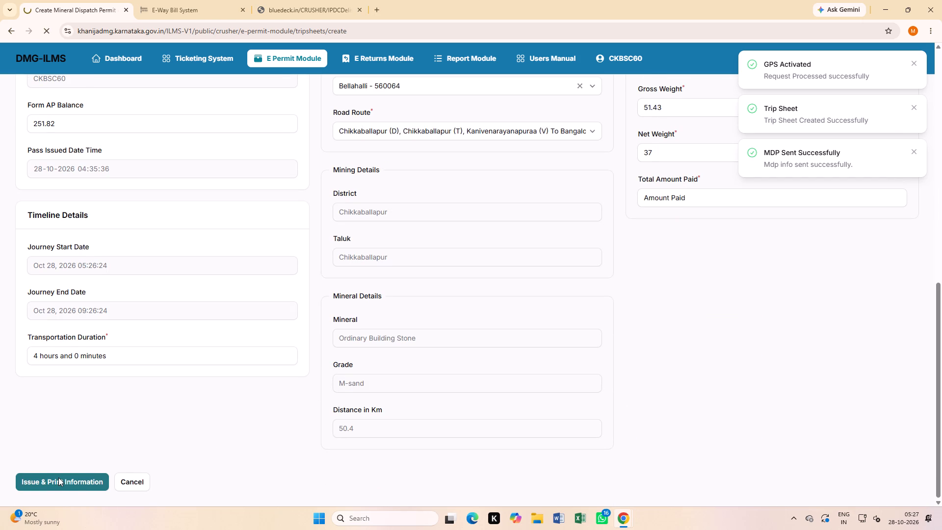
Print the Mineral Dispatch Permit in landscape layout.
{"action": "left_click", "coordinate": [710, 188]}
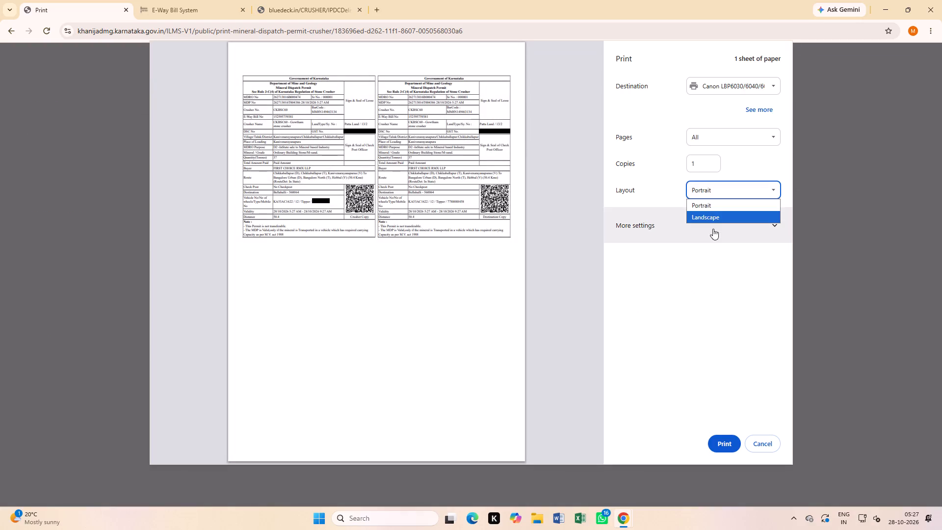
{"action": "left_click", "coordinate": [714, 213]}
{"action": "left_click", "coordinate": [729, 446]}
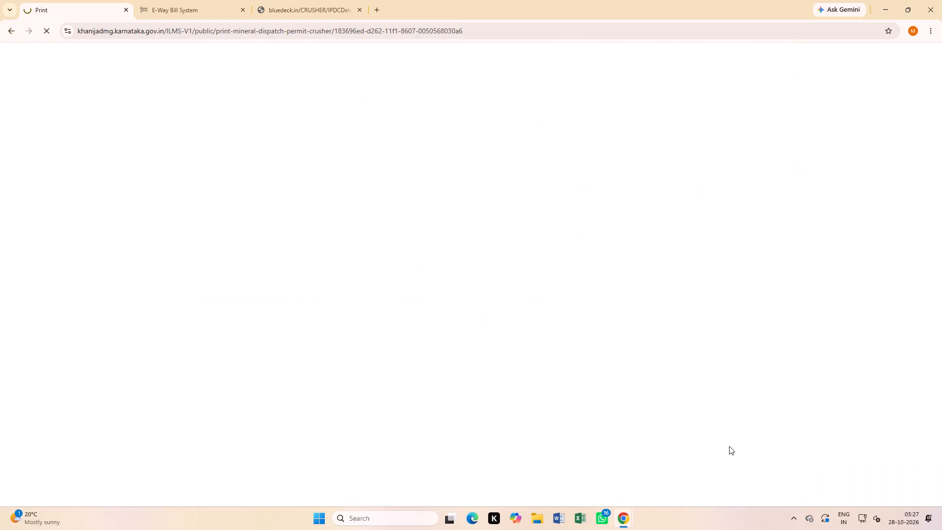
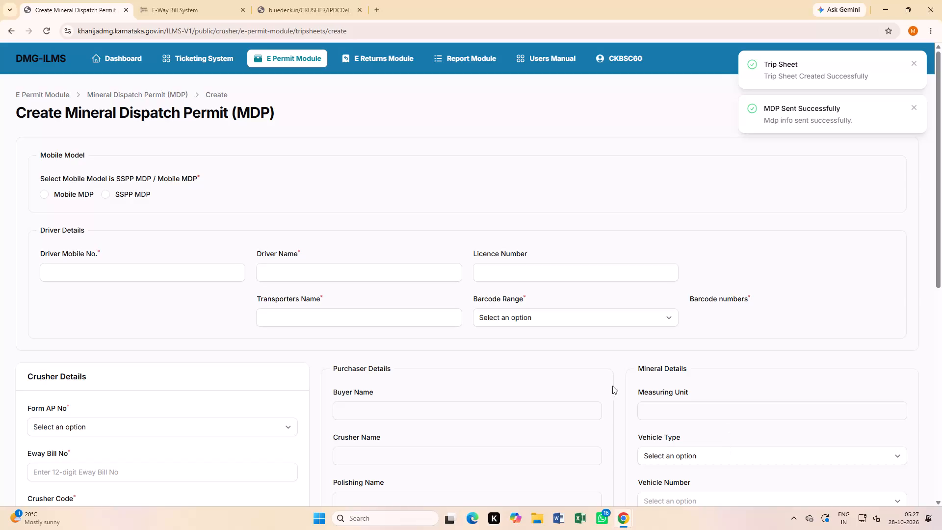
Return to the delivery challan for FIRST CHOICE RMX LLP after issuing the Mineral Dispatch Permit.
{"action": "left_click", "coordinate": [288, 10]}
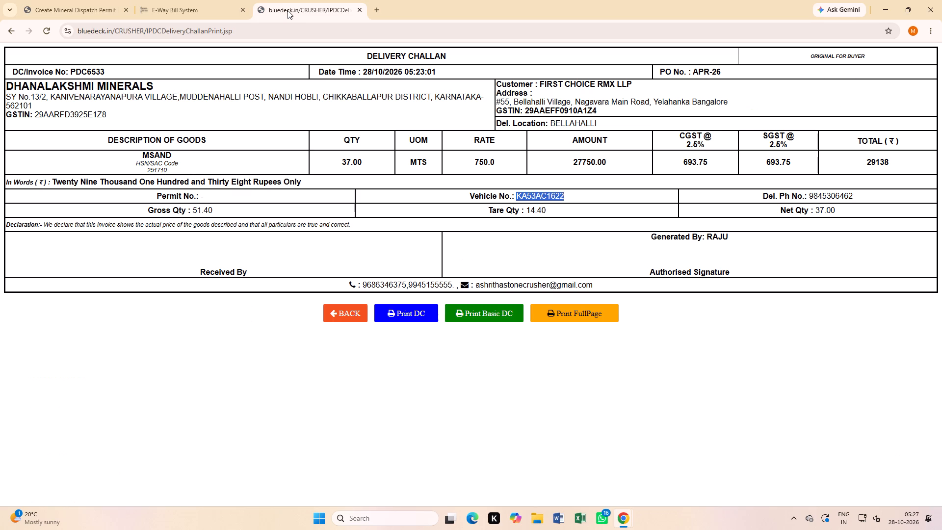
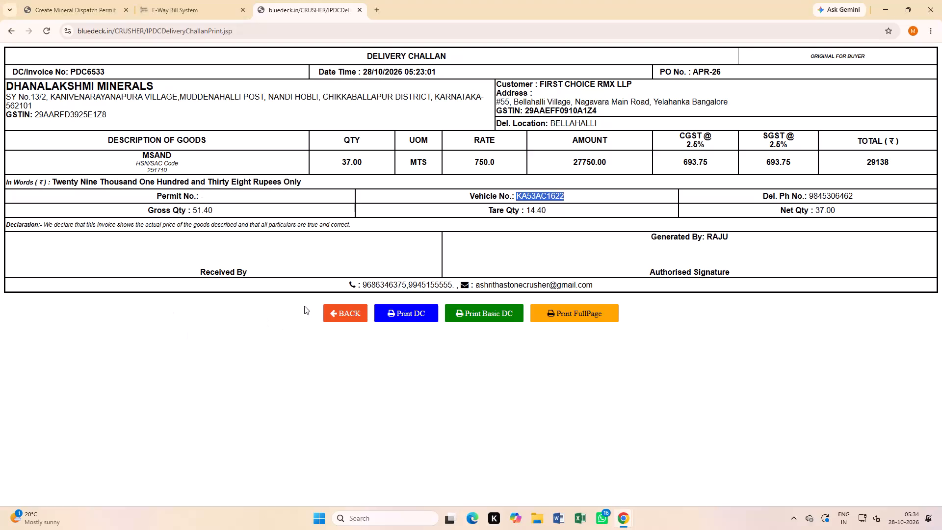
{"action": "left_click", "coordinate": [349, 315]}
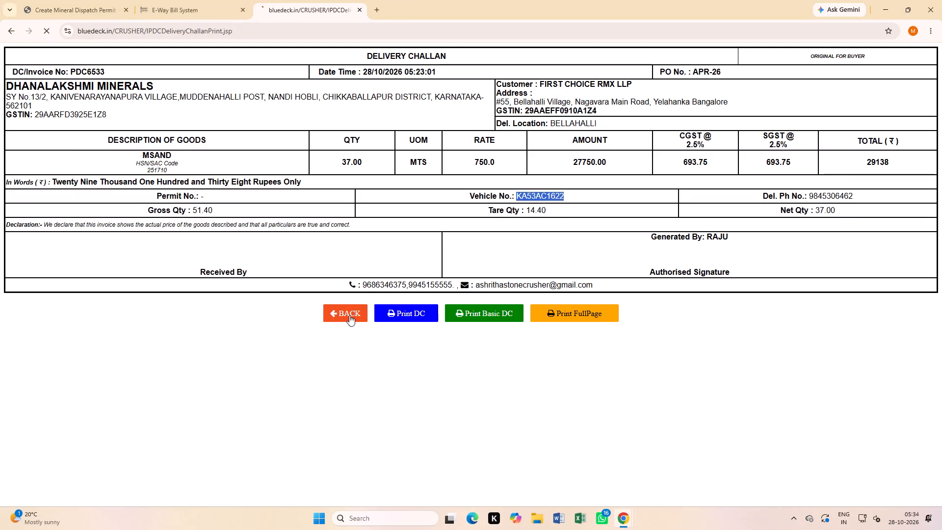
{"action": "left_click", "coordinate": [263, 123]}
{"action": "double_click", "coordinate": [254, 152]}
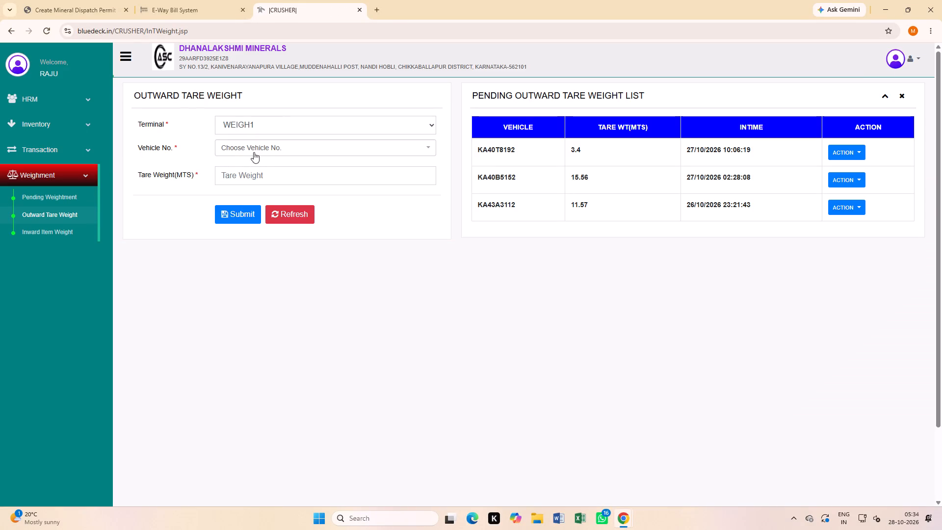
{"action": "left_click", "coordinate": [266, 145]}
{"action": "type", "text": "686"}
{"action": "key", "text": "9"}
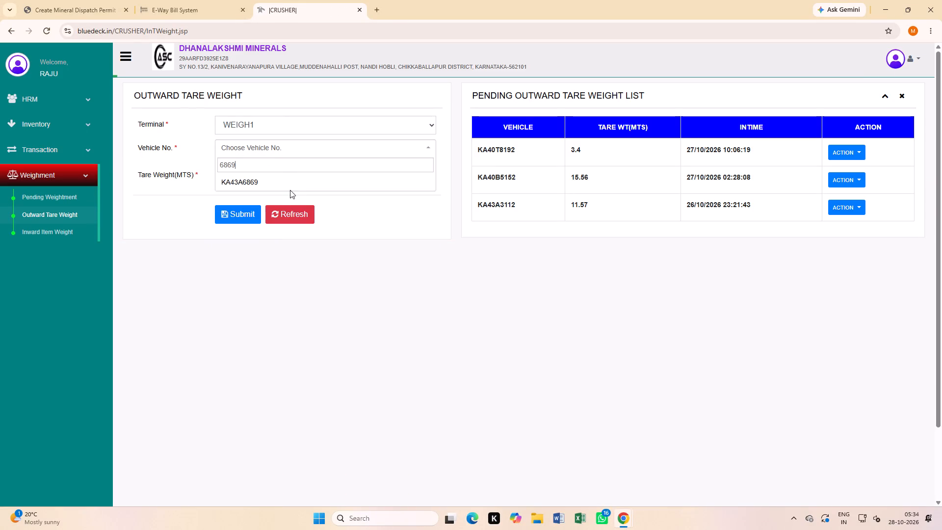
{"action": "left_click", "coordinate": [287, 185]}
{"action": "left_click", "coordinate": [284, 180]}
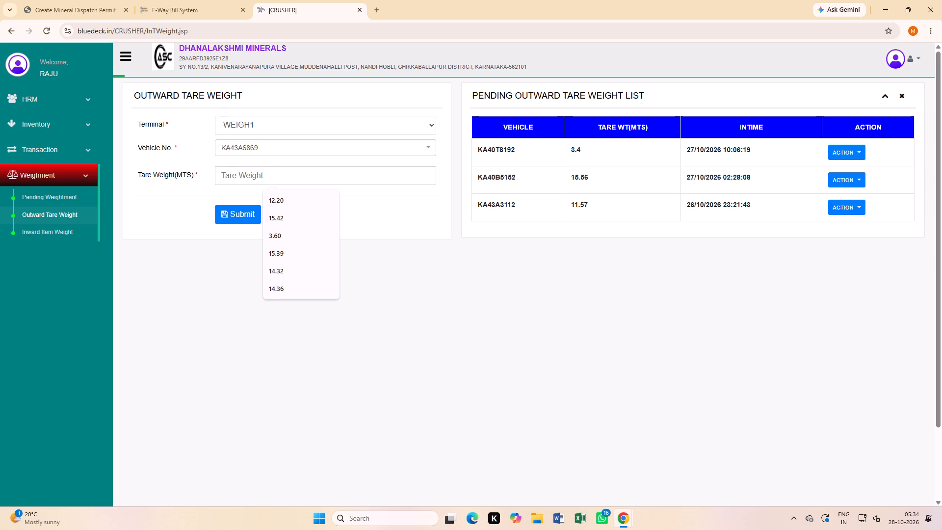
{"action": "key", "text": "1"}
{"action": "type", "text": "2."}
{"action": "key", "text": "2"}
{"action": "key", "text": "0"}
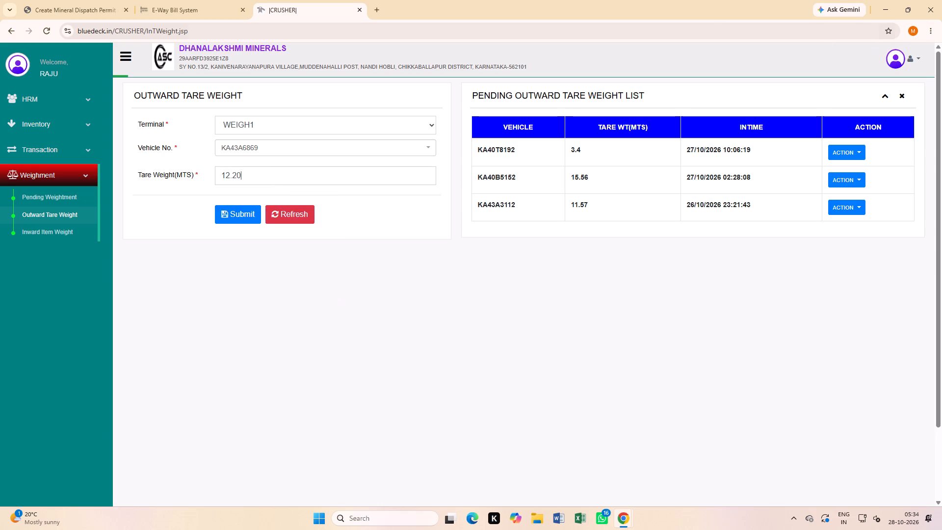
{"action": "left_click", "coordinate": [245, 220]}
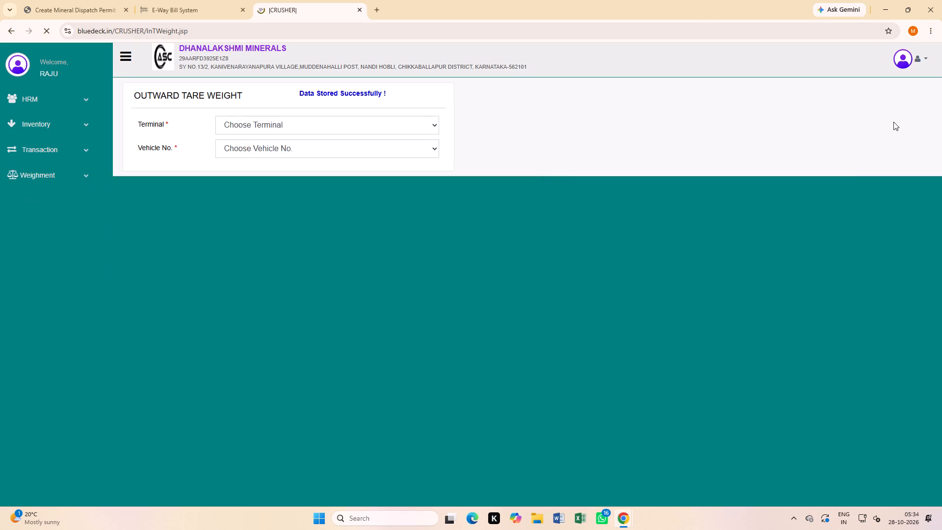
{"action": "left_click", "coordinate": [842, 150]}
{"action": "left_click", "coordinate": [854, 190]}
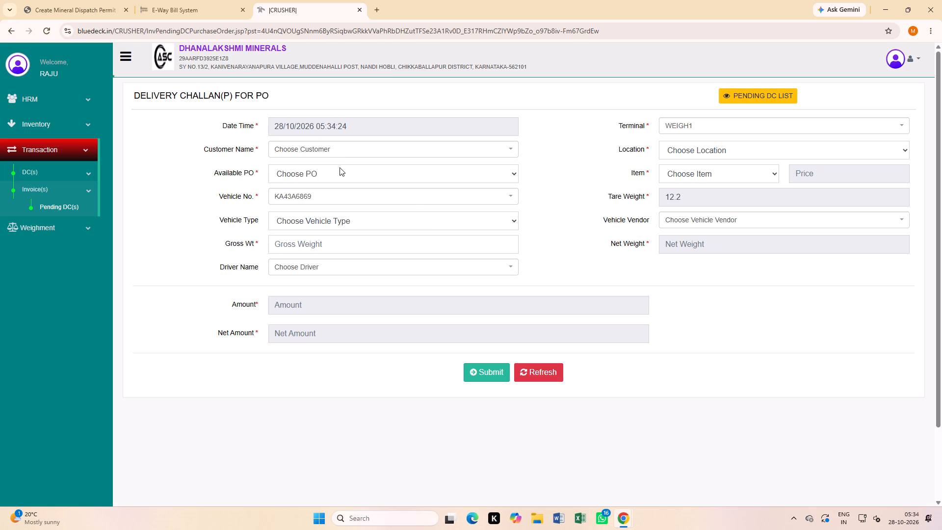
{"action": "left_click", "coordinate": [331, 149]}
{"action": "key", "text": "a"}
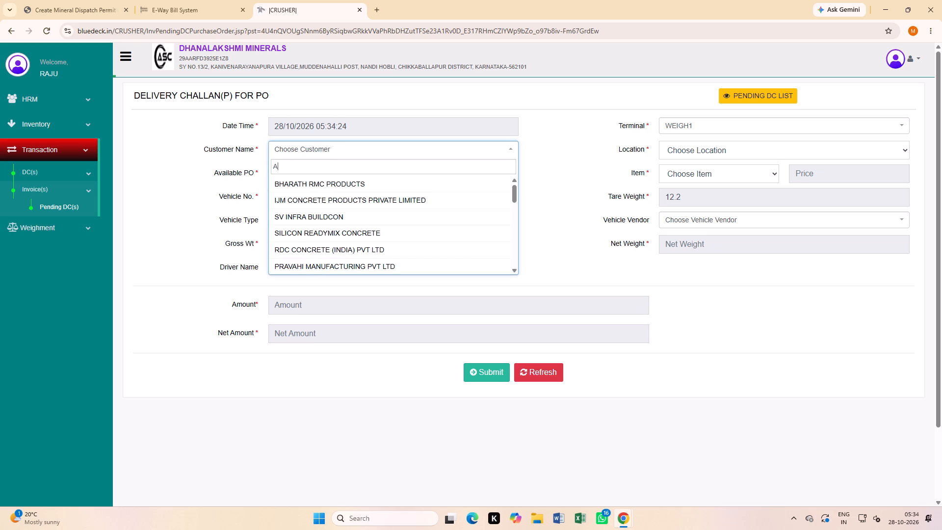
{"action": "key", "text": "space"}
{"action": "key", "text": "v"}
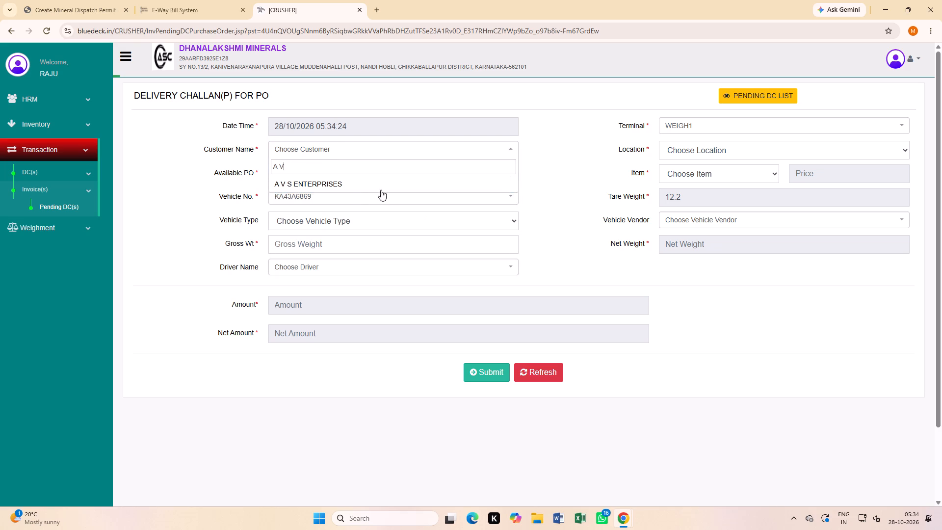
{"action": "left_click", "coordinate": [377, 185]}
{"action": "left_click", "coordinate": [709, 149]}
{"action": "left_click", "coordinate": [711, 169]}
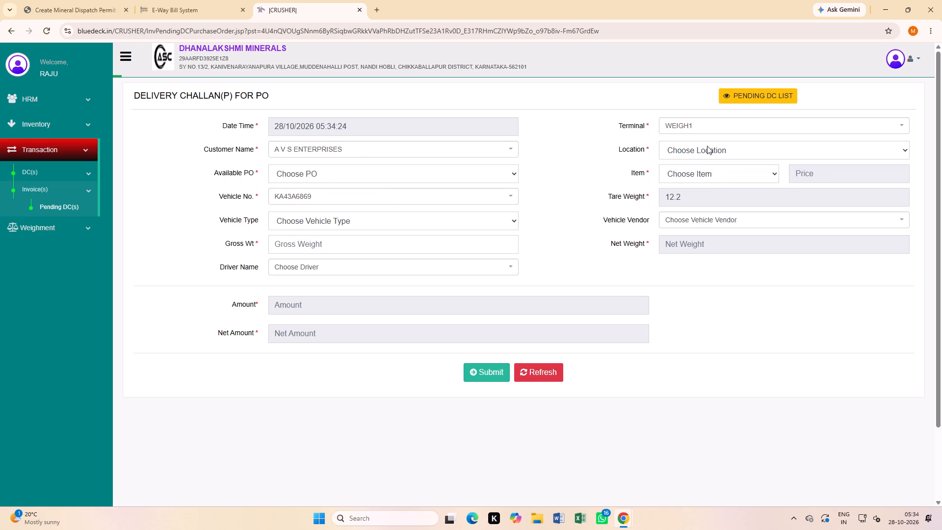
{"action": "left_click", "coordinate": [707, 146]}
{"action": "left_click", "coordinate": [711, 176]}
{"action": "left_click", "coordinate": [308, 176]}
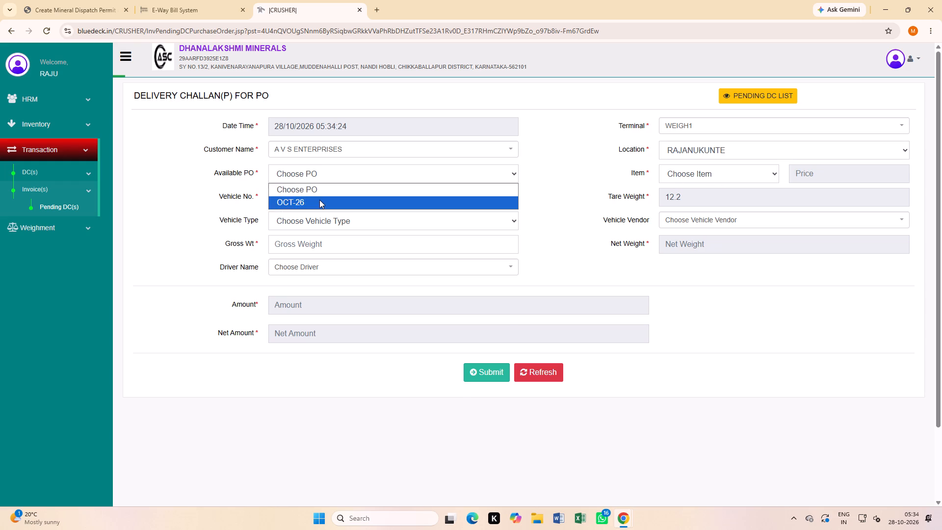
{"action": "left_click", "coordinate": [319, 200]}
Set the challan's item to MSAND and its gross weight to 47.57.
{"action": "left_click", "coordinate": [708, 174]}
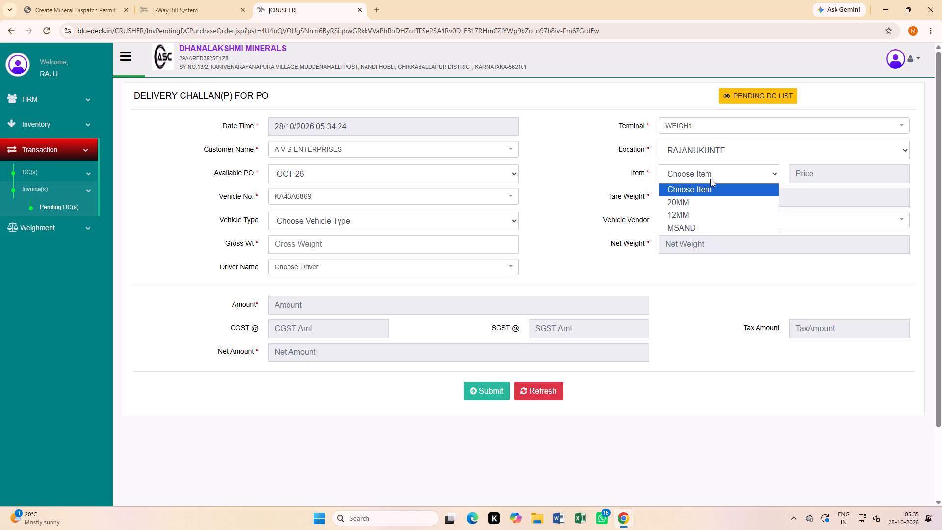
{"action": "left_click", "coordinate": [690, 223]}
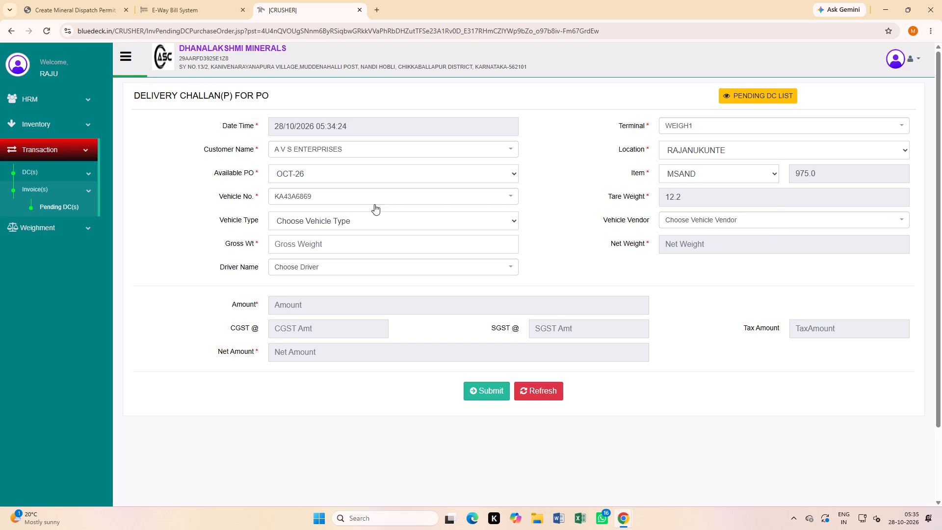
{"action": "left_click", "coordinate": [315, 247]}
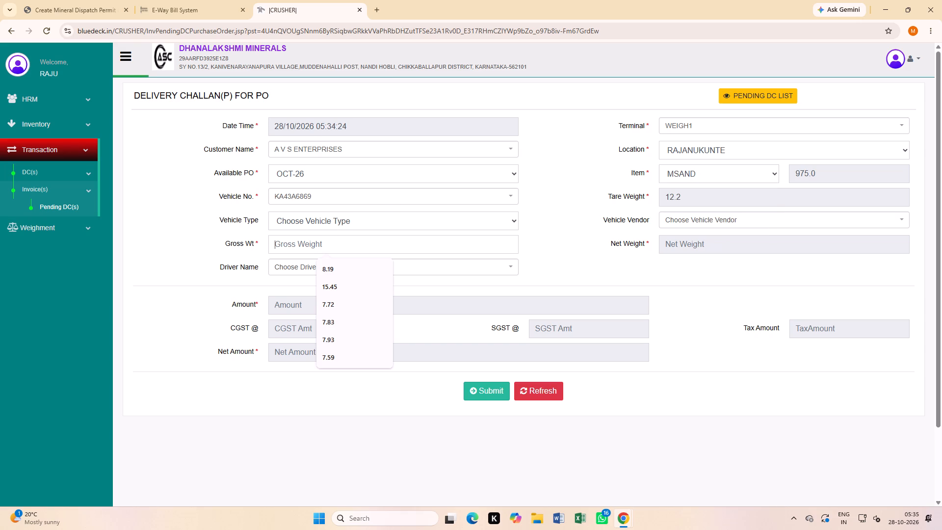
{"action": "key", "text": "4"}
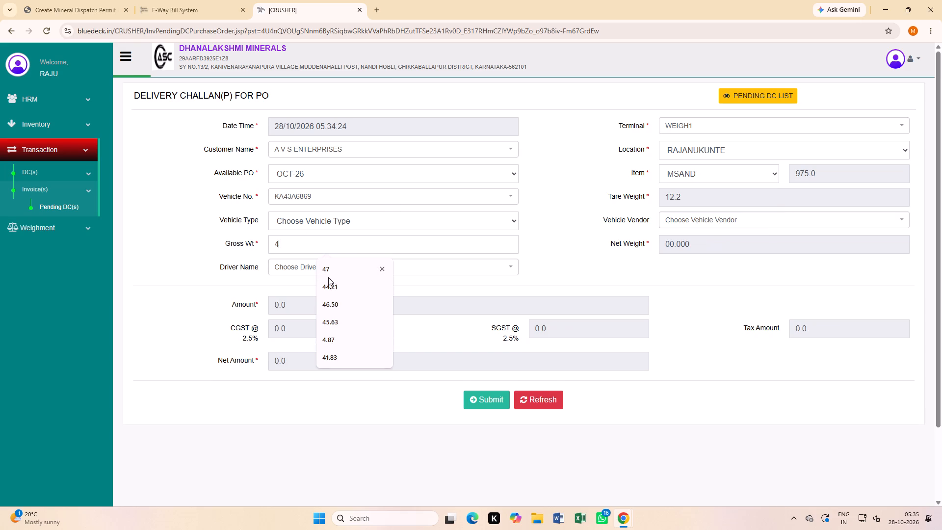
{"action": "key", "text": "7"}
{"action": "key", "text": "period"}
{"action": "key", "text": "5"}
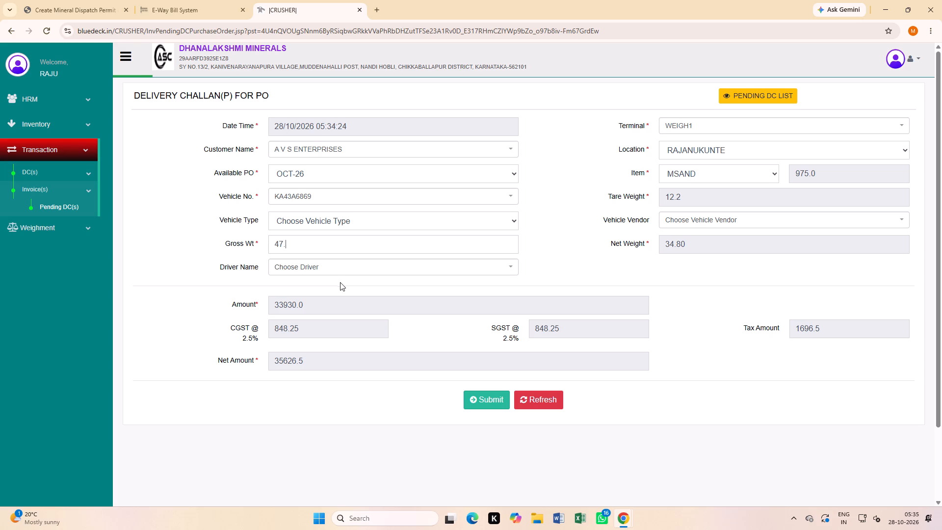
{"action": "key", "text": "7"}
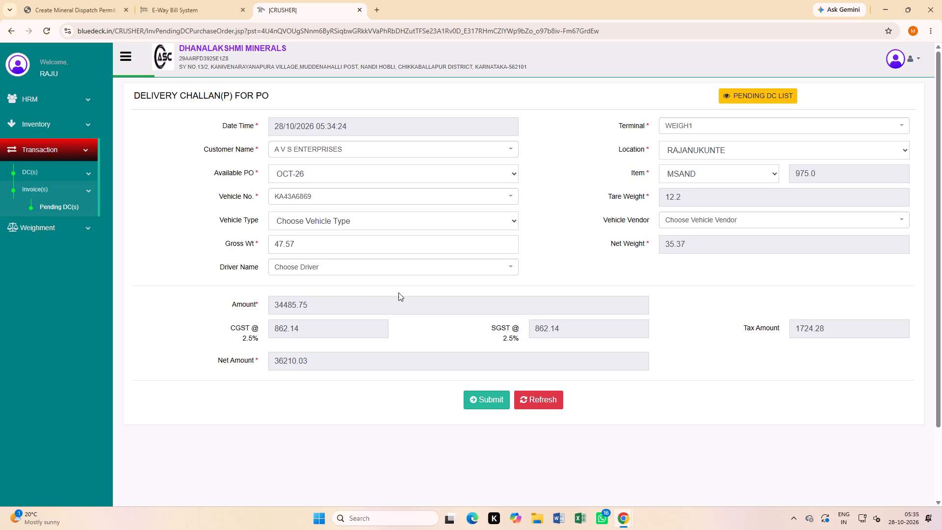
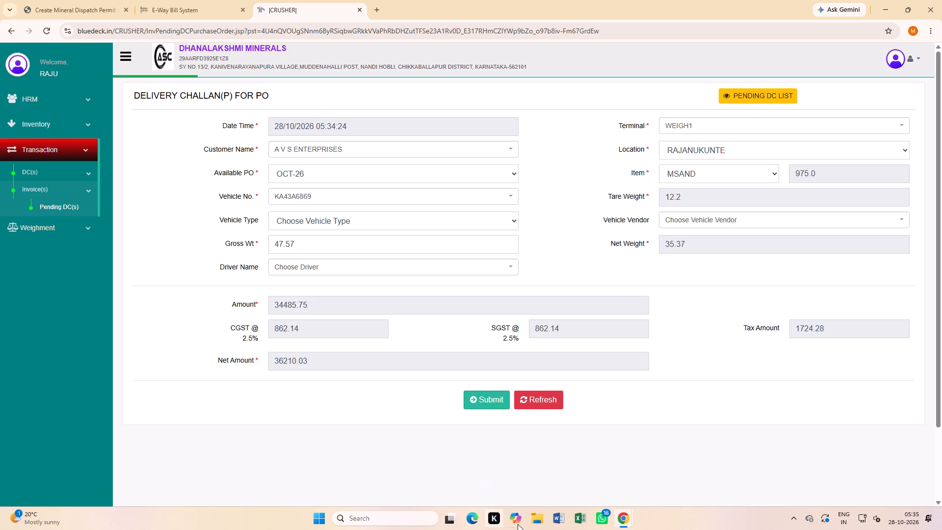
{"action": "left_click", "coordinate": [490, 401]}
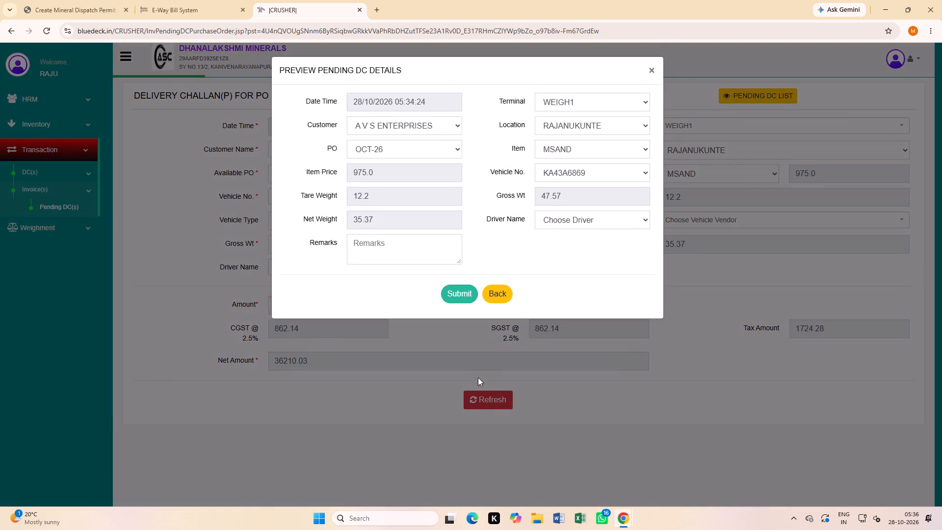
{"action": "left_click", "coordinate": [461, 291]}
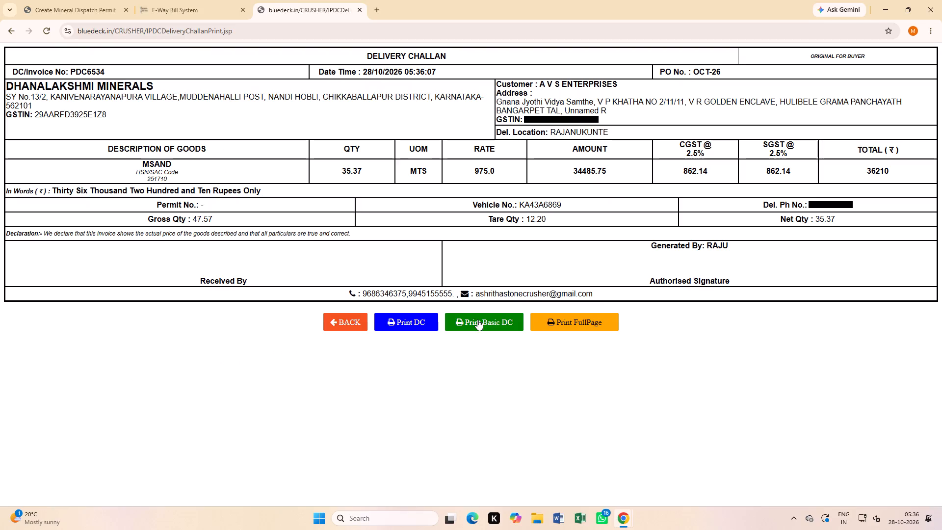
Print two copies of the basic delivery challan in portrait layout.
{"action": "left_click", "coordinate": [477, 319]}
{"action": "left_click", "coordinate": [726, 195]}
{"action": "left_click", "coordinate": [712, 202]}
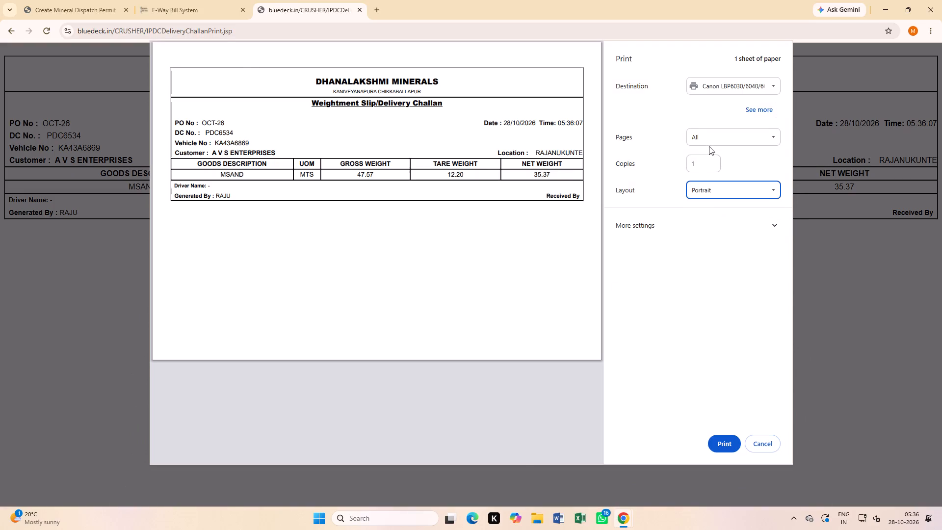
{"action": "double_click", "coordinate": [711, 163]}
{"action": "double_click", "coordinate": [712, 159]}
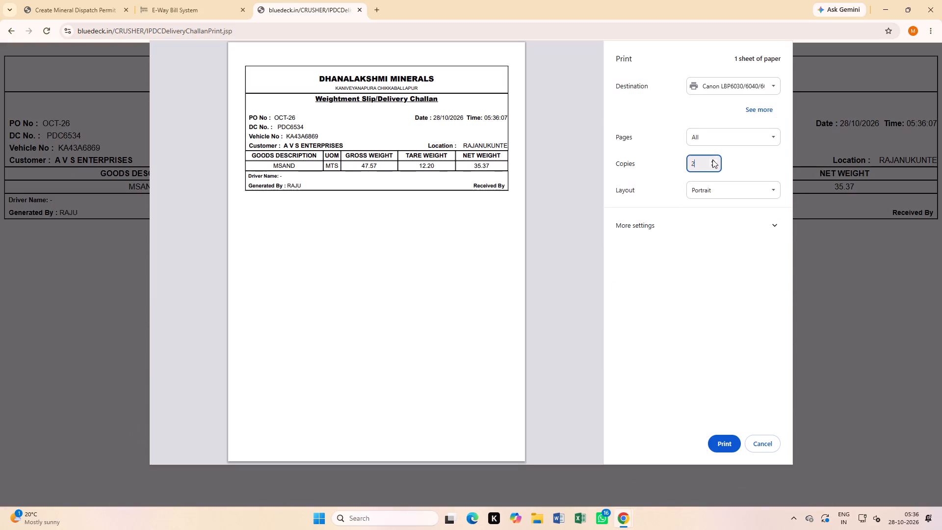
{"action": "left_click", "coordinate": [717, 445]}
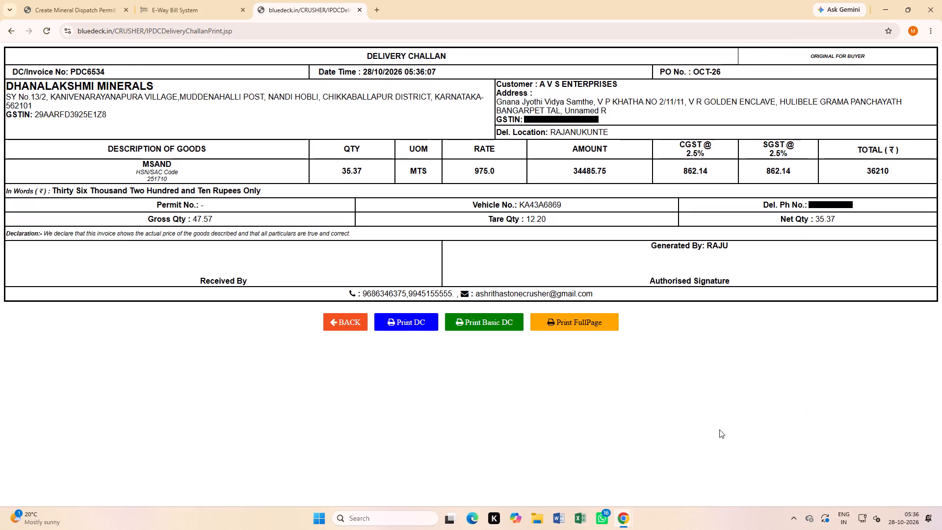
Copy the customer's GSTIN from the challan and open a new e-way bill entry form in the E-Way Bill System.
{"action": "double_click", "coordinate": [558, 119]}
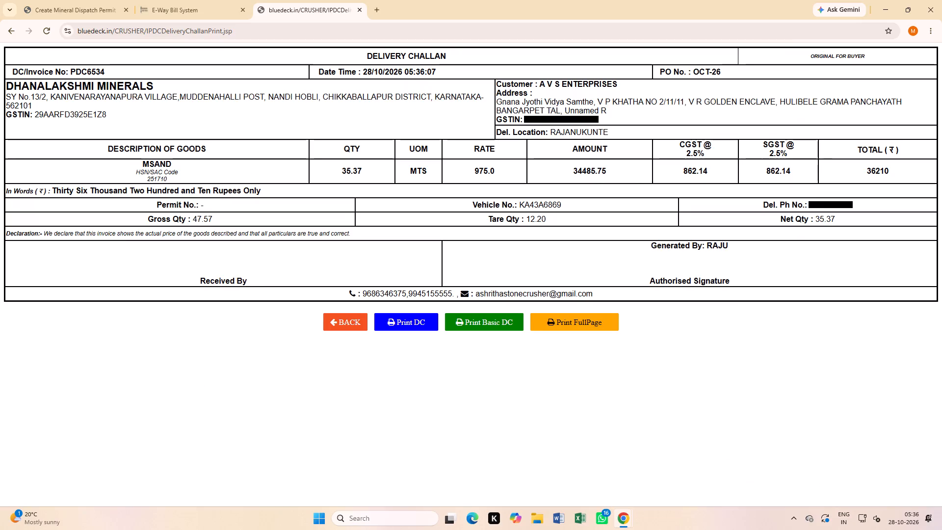
{"action": "key", "text": "ctrl+c"}
{"action": "left_click", "coordinate": [190, 9]}
{"action": "left_click", "coordinate": [13, 88]}
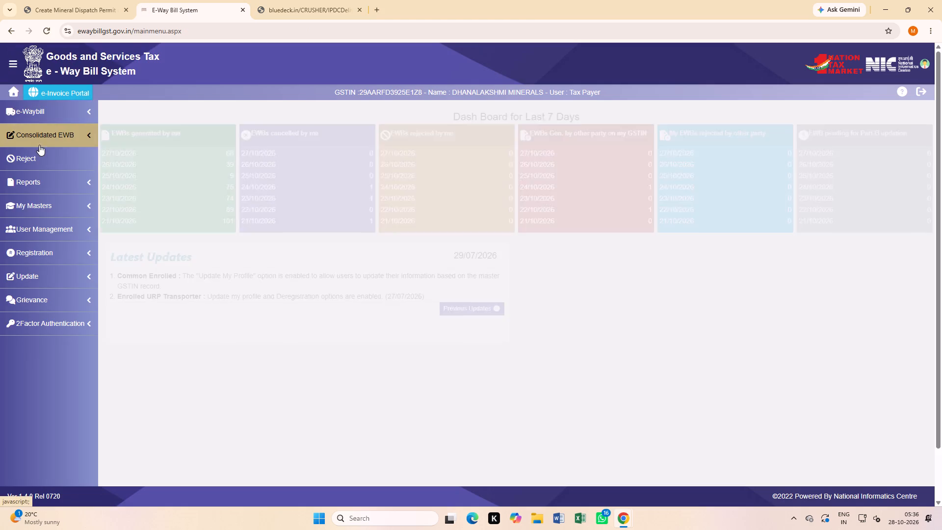
{"action": "left_click", "coordinate": [47, 109]}
{"action": "left_click", "coordinate": [52, 126]}
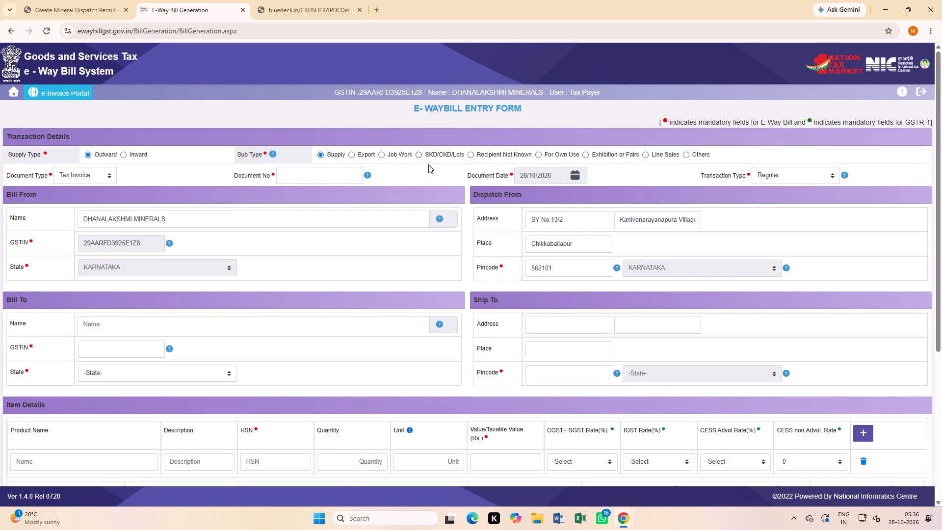
Set the e-way bill's sub type to Job Work and its document number to PDC6534.
{"action": "left_click", "coordinate": [384, 154]}
{"action": "left_click", "coordinate": [322, 187]}
{"action": "left_click", "coordinate": [322, 181]}
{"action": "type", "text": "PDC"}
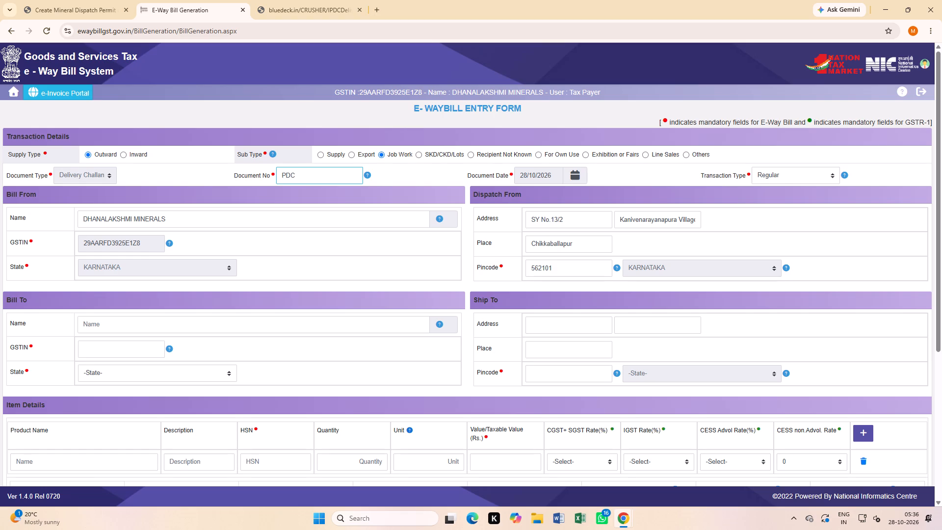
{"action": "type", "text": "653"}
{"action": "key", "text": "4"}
Fill the Bill To GSTIN with the copied customer GSTIN.
{"action": "scroll", "coordinate": [319, 210], "scroll_direction": "down", "scroll_amount": 2}
{"action": "left_click", "coordinate": [102, 256]}
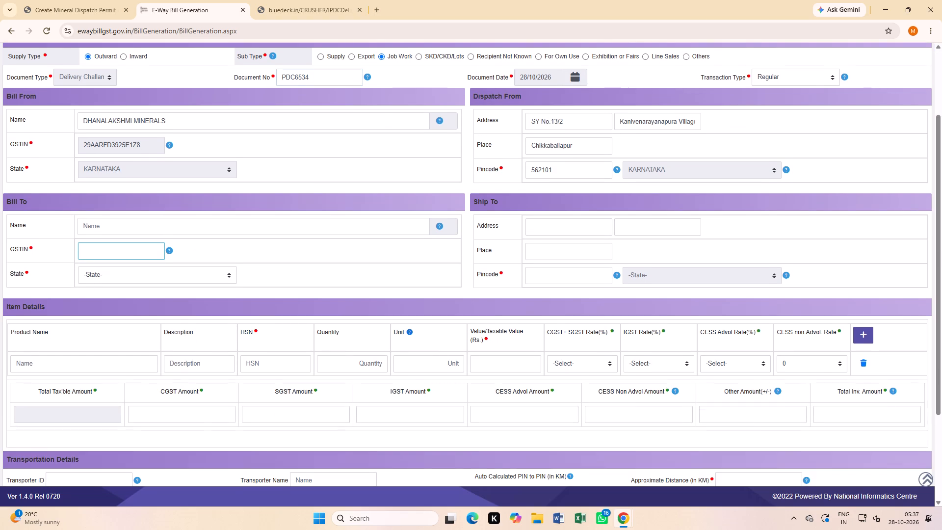
{"action": "key", "text": "ctrl+v"}
Enter the item's product name MSAND, description AGGREGATES and HSN 251710.
{"action": "scroll", "coordinate": [130, 301], "scroll_direction": "down", "scroll_amount": 2}
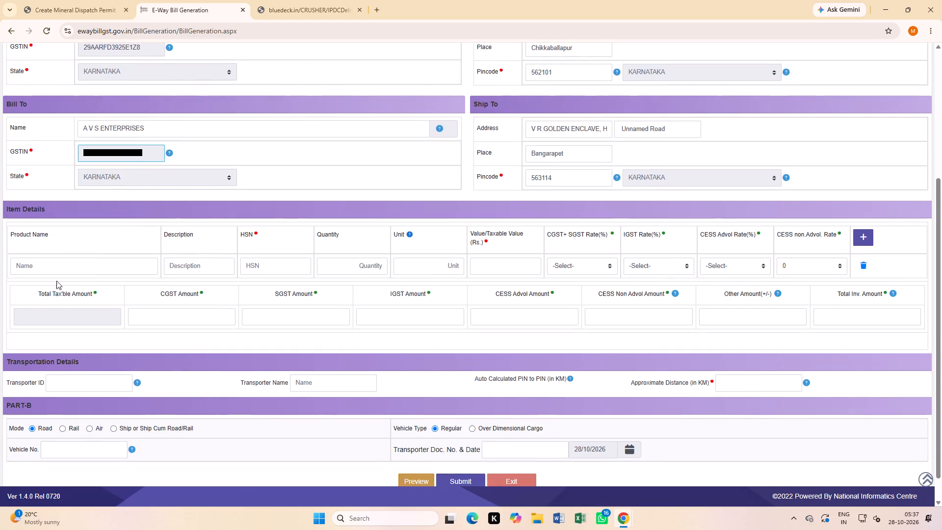
{"action": "left_click", "coordinate": [55, 265]}
{"action": "type", "text": "MSAB"}
{"action": "key", "text": "BackSpace"}
{"action": "key", "text": "n"}
{"action": "key", "text": "d"}
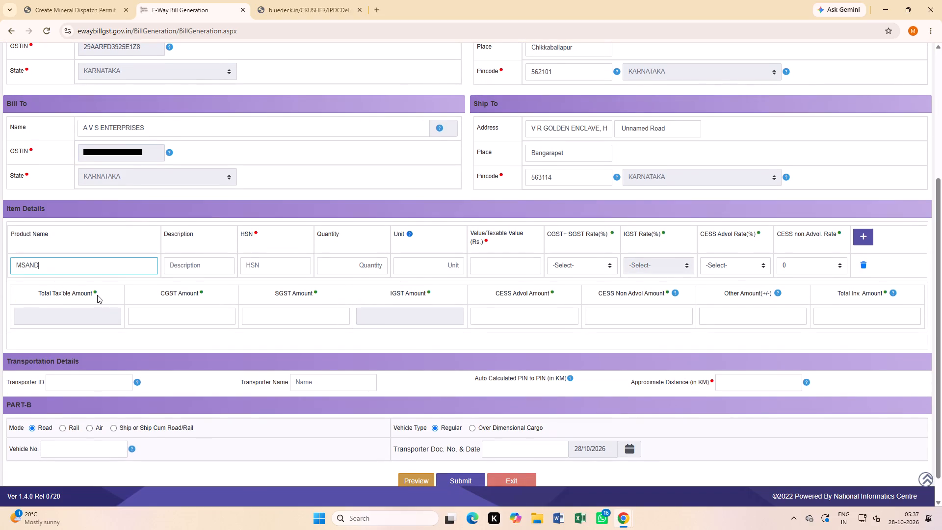
{"action": "left_click", "coordinate": [202, 268]}
{"action": "type", "text": "AGGREGA"}
{"action": "type", "text": "TE"}
{"action": "key", "text": "s"}
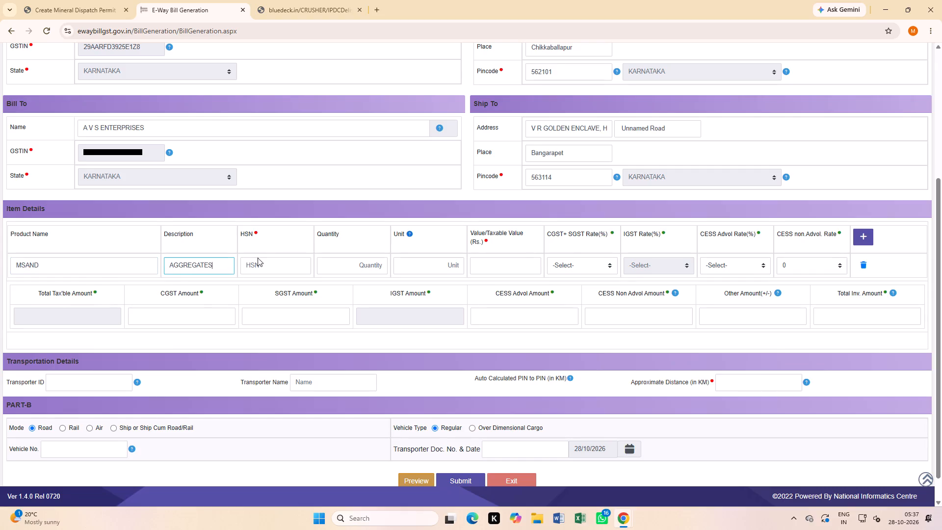
{"action": "left_click", "coordinate": [266, 268]}
{"action": "key", "text": "2"}
{"action": "key", "text": "5"}
{"action": "type", "text": "17"}
{"action": "type", "text": "10"}
Set the item's quantity to 35.37 and its unit to TON.
{"action": "left_click", "coordinate": [346, 267]}
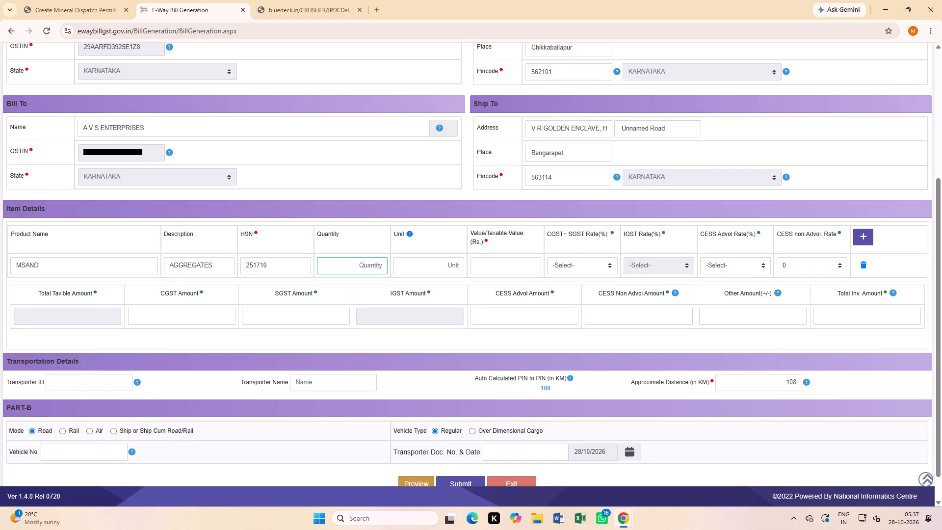
{"action": "key", "text": "3"}
{"action": "type", "text": "5."}
{"action": "type", "text": "37"}
{"action": "left_click", "coordinate": [438, 263]}
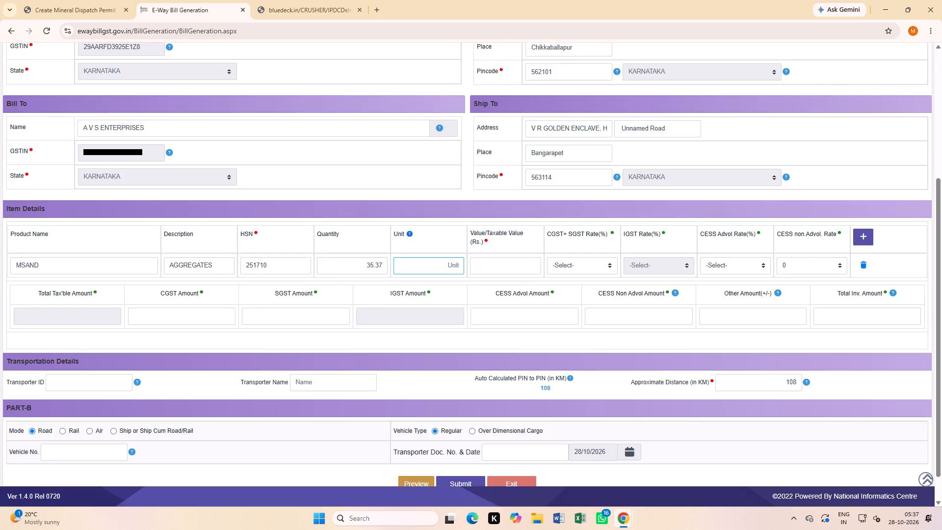
{"action": "type", "text": "TON"}
Copy the challan amount 34485.75 into the item's taxable value and set the CGST+SGST rate to 2.500 + 2.500.
{"action": "left_click", "coordinate": [495, 270]}
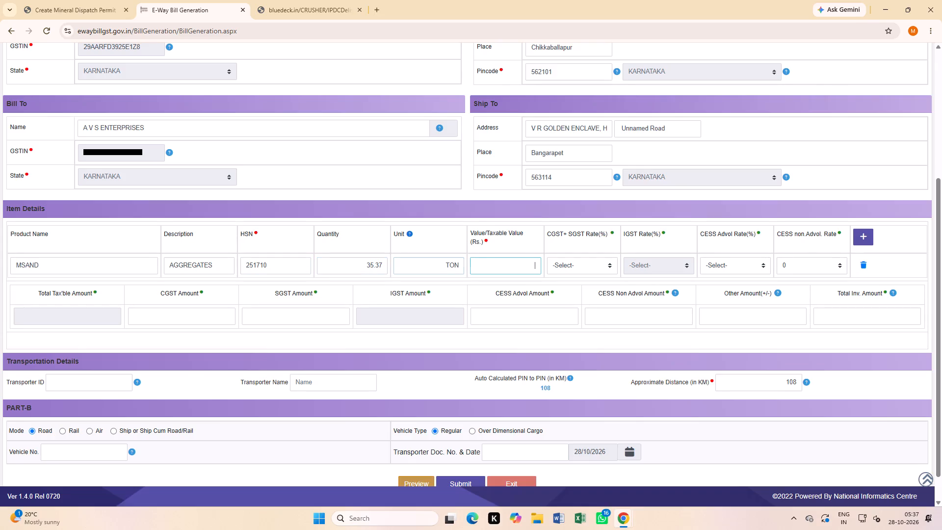
{"action": "left_click", "coordinate": [292, 10]}
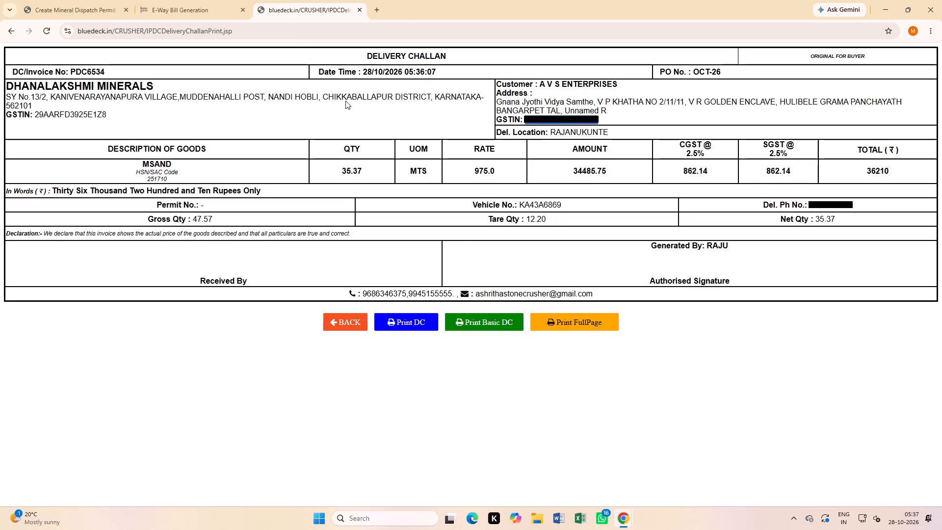
{"action": "double_click", "coordinate": [576, 171]}
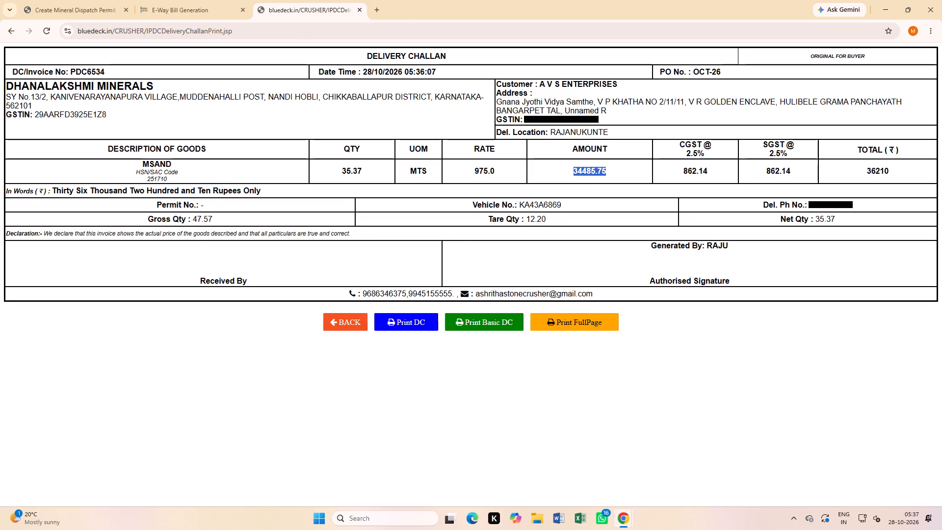
{"action": "key", "text": "ctrl+c"}
{"action": "left_click", "coordinate": [200, 10]}
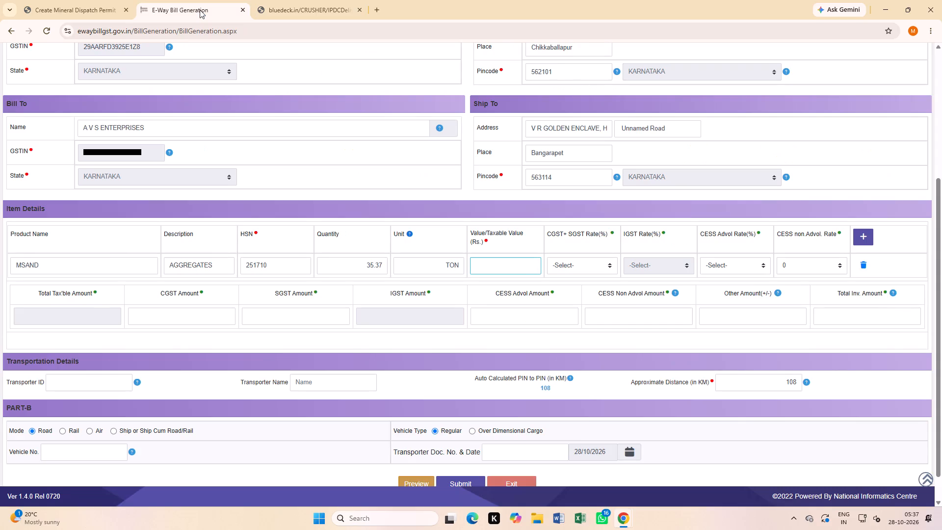
{"action": "key", "text": "ctrl+v"}
{"action": "left_click", "coordinate": [589, 260]}
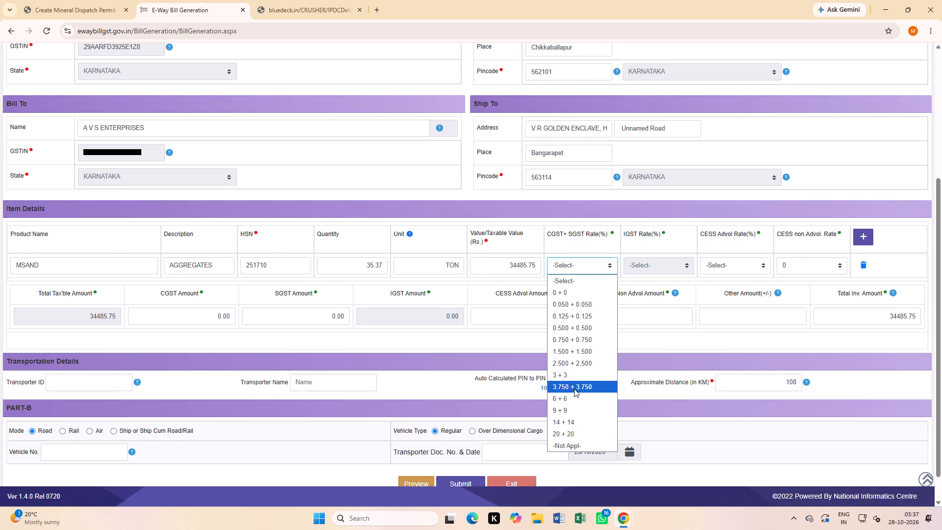
{"action": "left_click", "coordinate": [574, 365]}
{"action": "scroll", "coordinate": [67, 447], "scroll_direction": "down", "scroll_amount": 3}
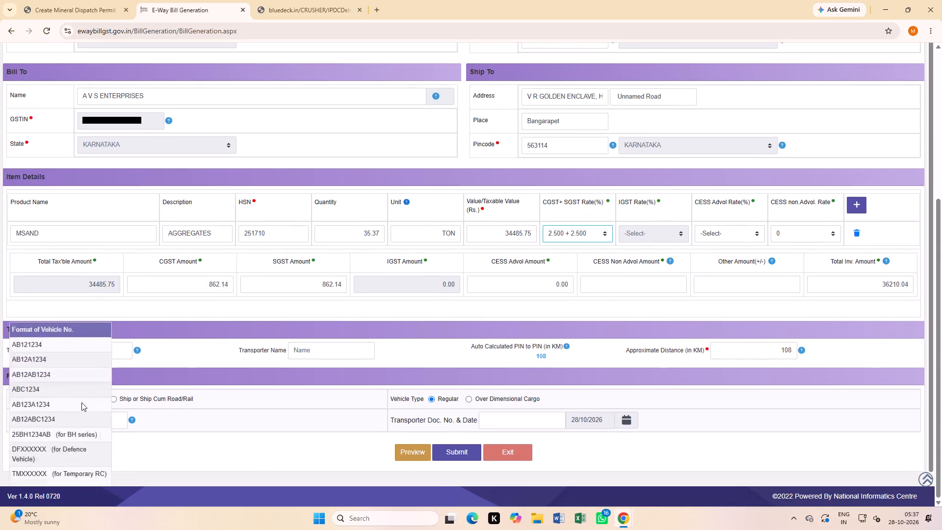
{"action": "left_click", "coordinate": [92, 424]}
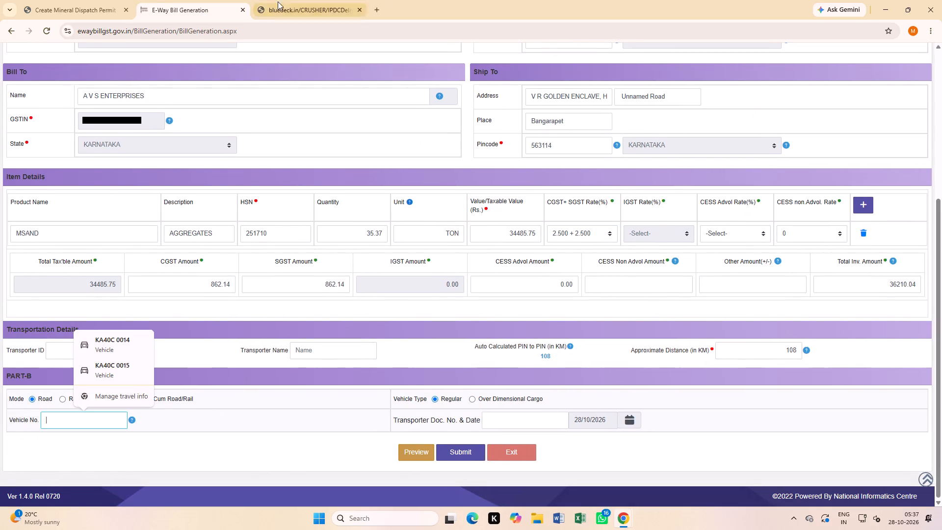
{"action": "left_click", "coordinate": [284, 3]}
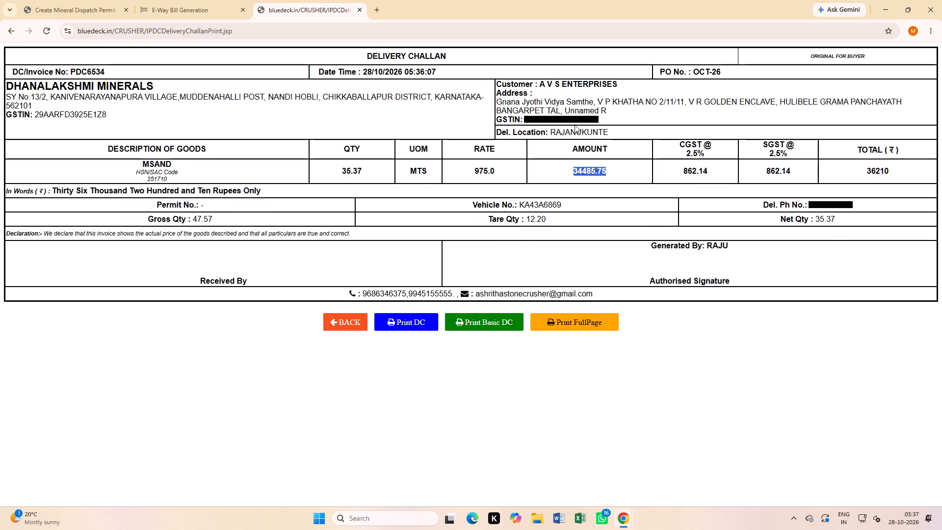
{"action": "double_click", "coordinate": [546, 206]}
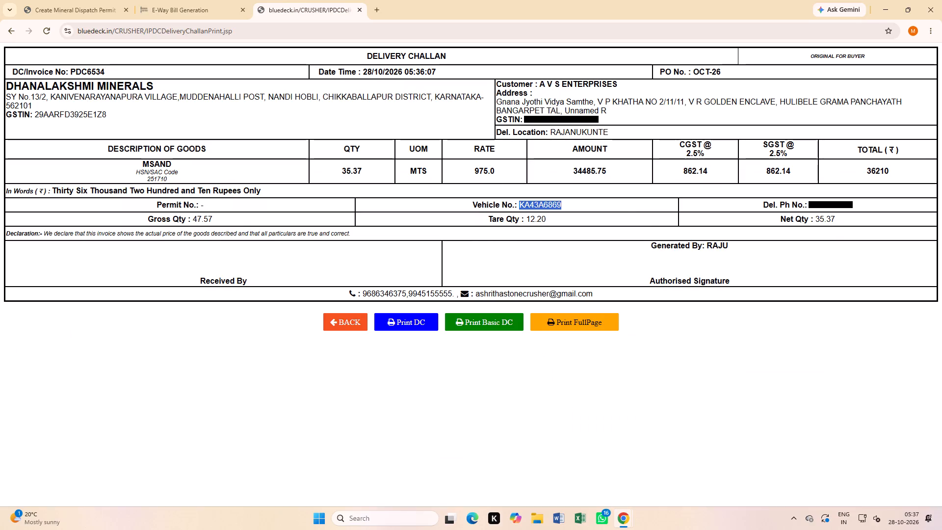
{"action": "key", "text": "ctrl+c"}
{"action": "left_click", "coordinate": [219, 3]}
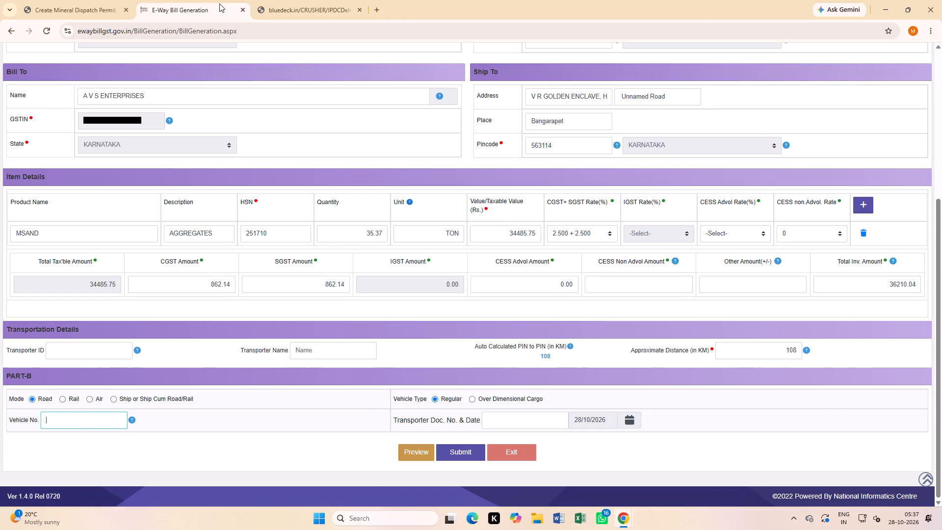
{"action": "key", "text": "ctrl+v"}
Submit the e-way bill form and accept the alerts to generate the bill.
{"action": "left_click", "coordinate": [451, 452]}
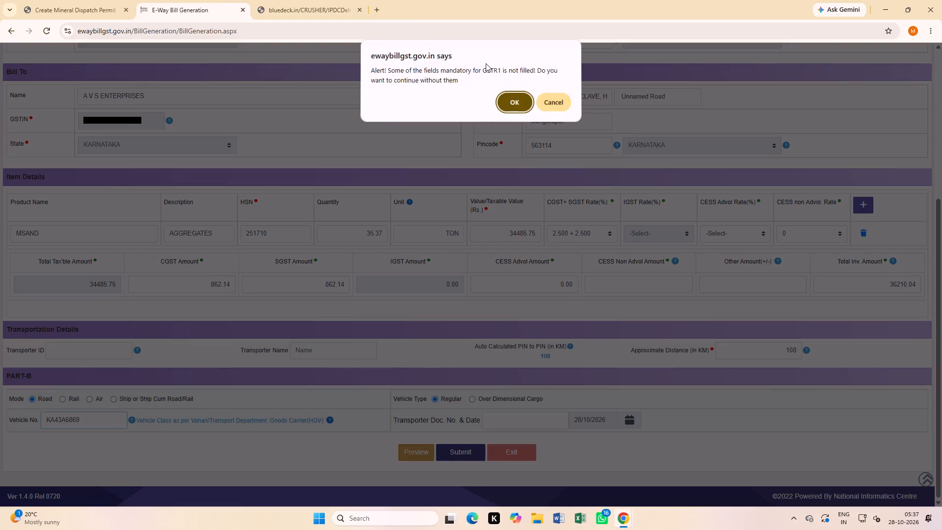
{"action": "left_click", "coordinate": [521, 103]}
{"action": "left_click", "coordinate": [515, 108]}
{"action": "left_click", "coordinate": [504, 116]}
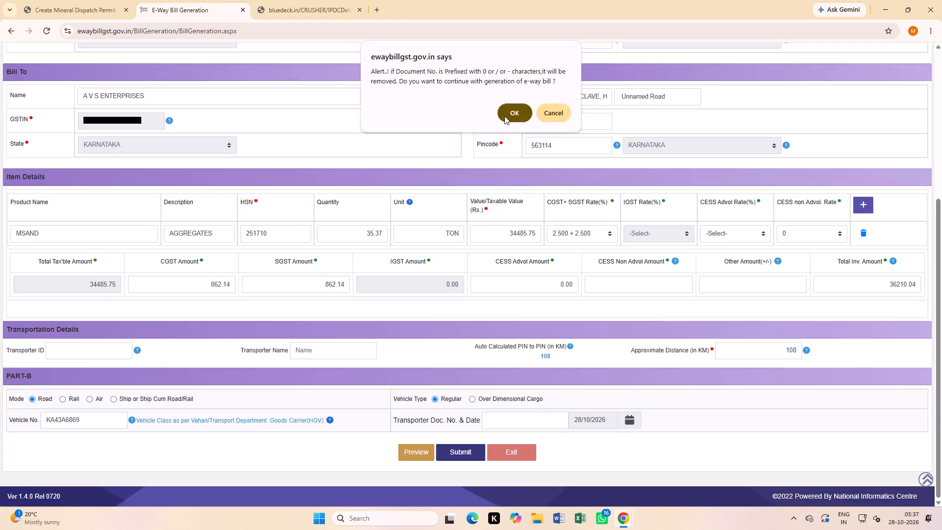
Print one copy of the detailed e-way bill in portrait layout.
{"action": "scroll", "coordinate": [422, 434], "scroll_direction": "down", "scroll_amount": 4}
{"action": "left_click", "coordinate": [470, 483]}
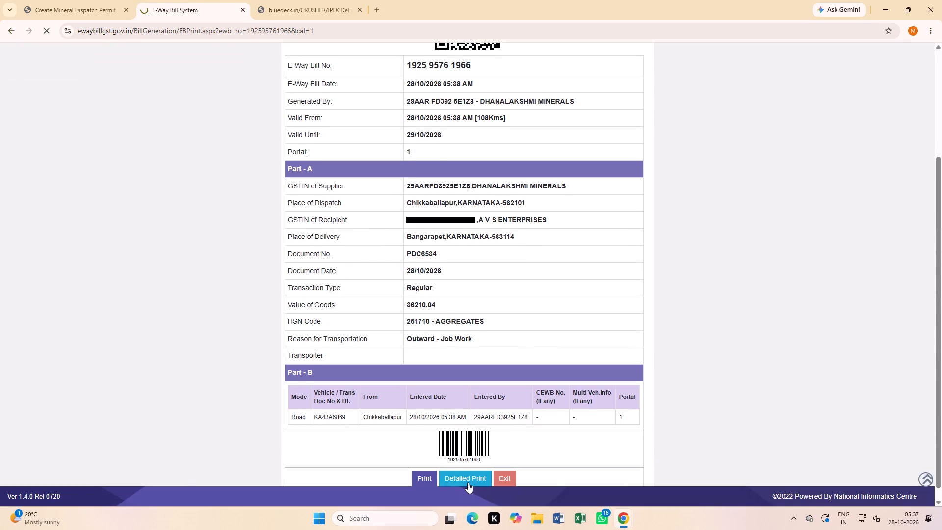
{"action": "scroll", "coordinate": [468, 482], "scroll_direction": "down", "scroll_amount": 9}
{"action": "left_click", "coordinate": [450, 479]}
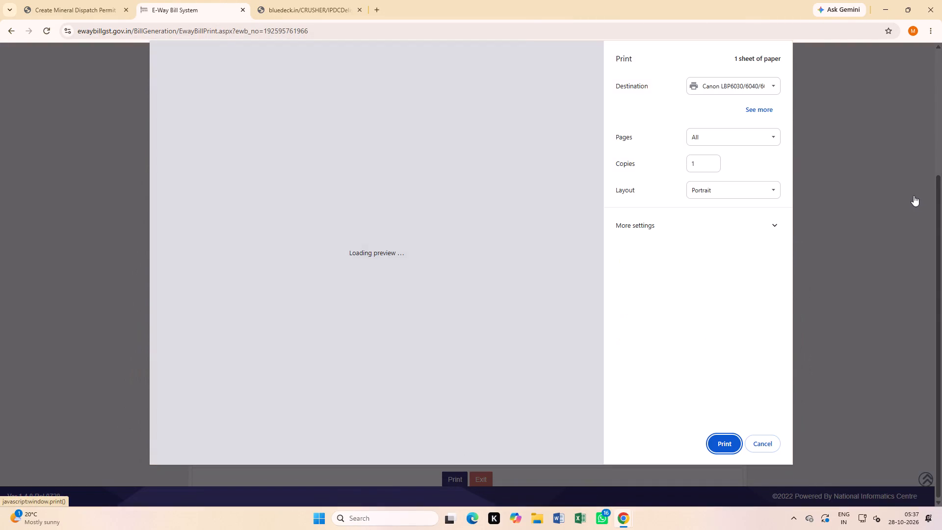
{"action": "left_click", "coordinate": [729, 442]}
Copy the e-way bill number from the generated e-way bill's details.
{"action": "scroll", "coordinate": [346, 425], "scroll_direction": "up", "scroll_amount": 4}
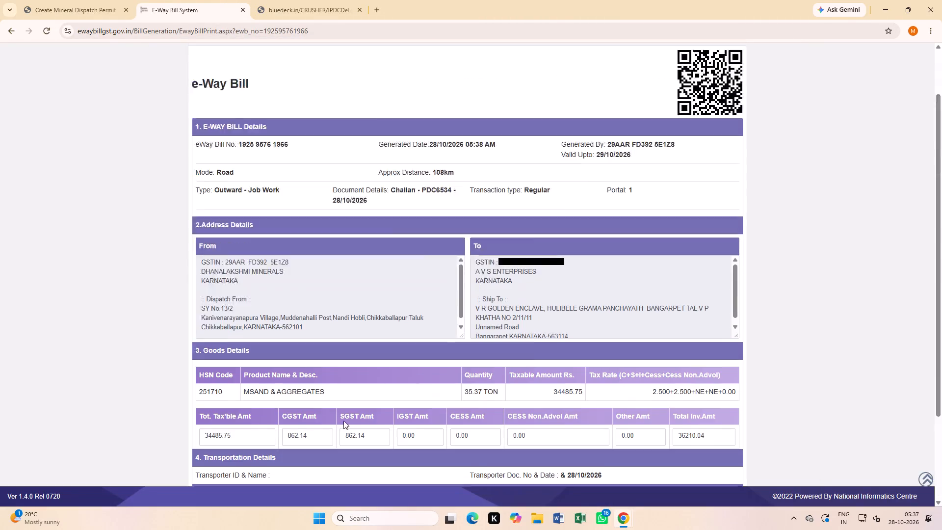
{"action": "left_click_drag", "start_coordinate": [238, 202], "coordinate": [308, 198]}
{"action": "key", "text": "ctrl+c"}
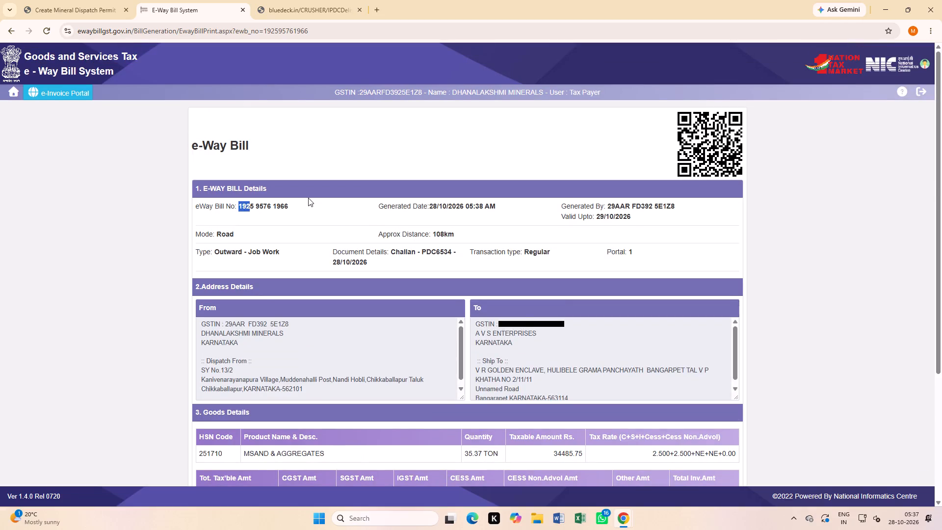
In the Mineral Dispatch Permit form, choose SSPP MDP, fill in the driver's mobile number and set the driver name to DRIVER.
{"action": "left_click", "coordinate": [97, 0]}
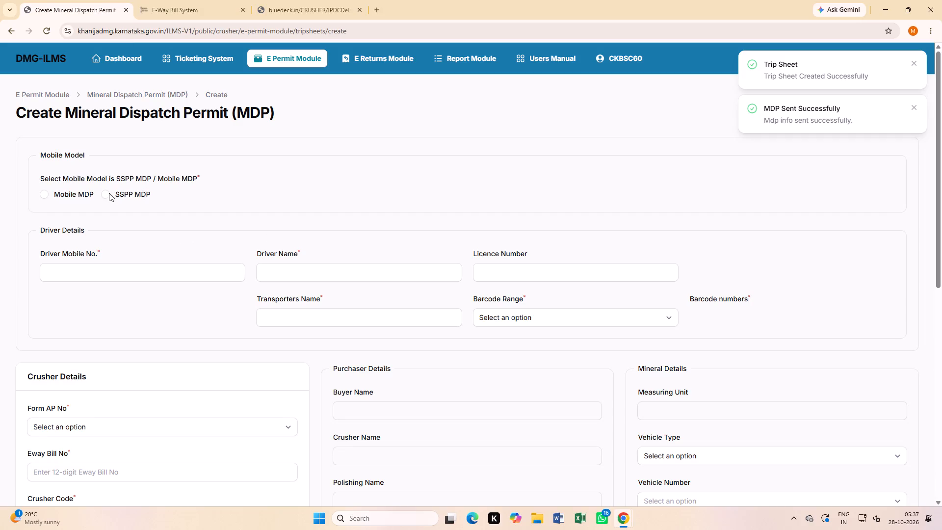
{"action": "left_click", "coordinate": [109, 193]}
{"action": "left_click", "coordinate": [137, 283]}
{"action": "left_click", "coordinate": [138, 277]}
{"action": "left_click", "coordinate": [127, 347]}
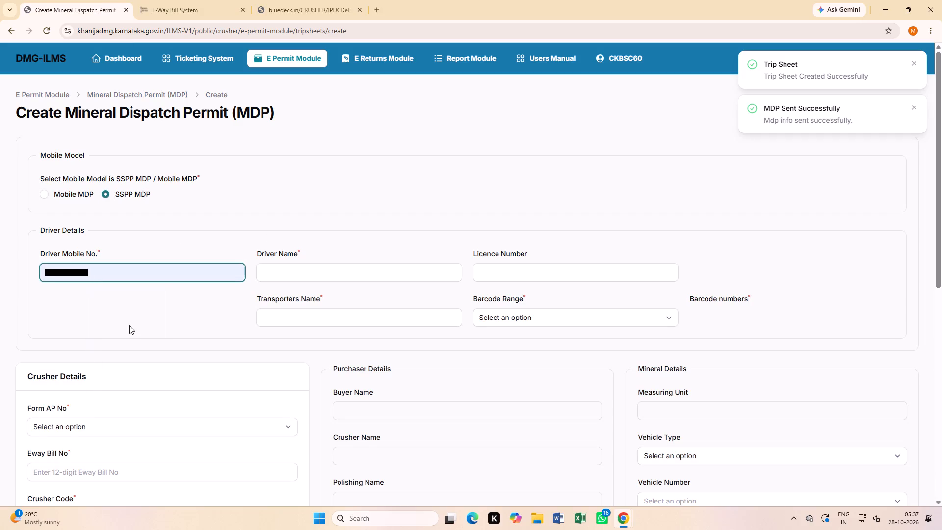
{"action": "left_click", "coordinate": [129, 325]}
{"action": "left_click", "coordinate": [297, 280]}
{"action": "left_click", "coordinate": [321, 301]}
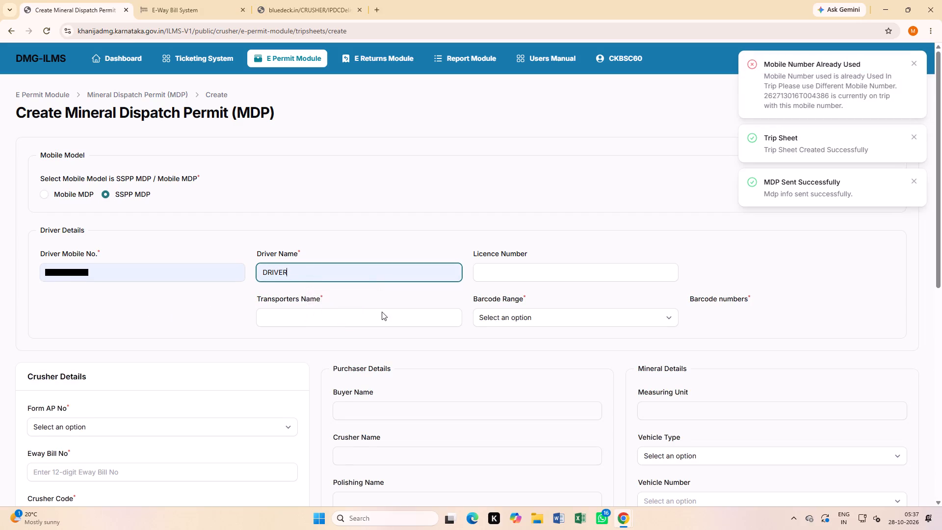
Replace some digits of the driver's mobile number to use a different number.
{"action": "left_click_drag", "start_coordinate": [80, 270], "coordinate": [111, 276]}
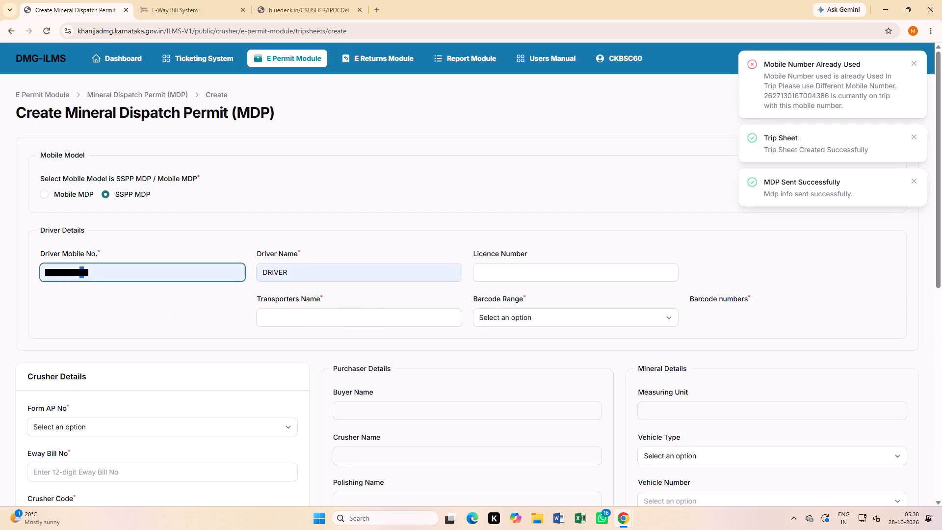
{"action": "key", "text": "2"}
{"action": "key", "text": "1"}
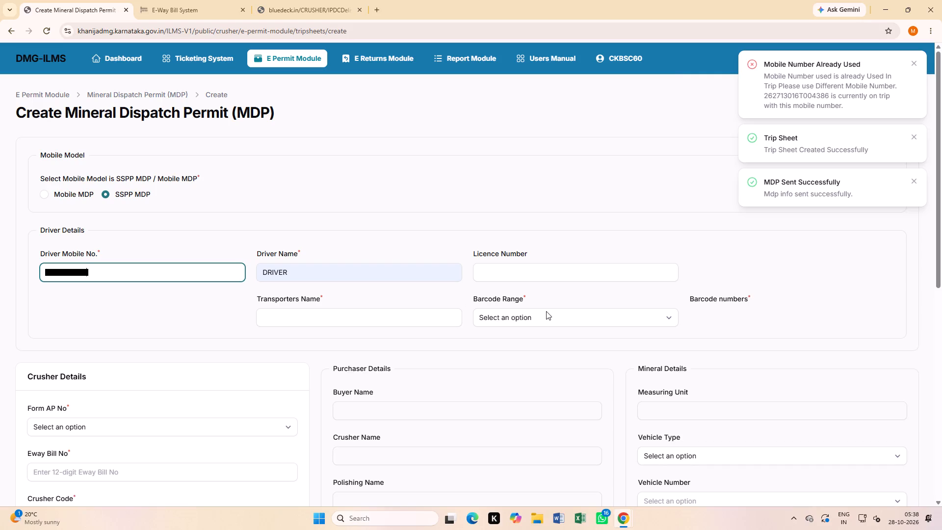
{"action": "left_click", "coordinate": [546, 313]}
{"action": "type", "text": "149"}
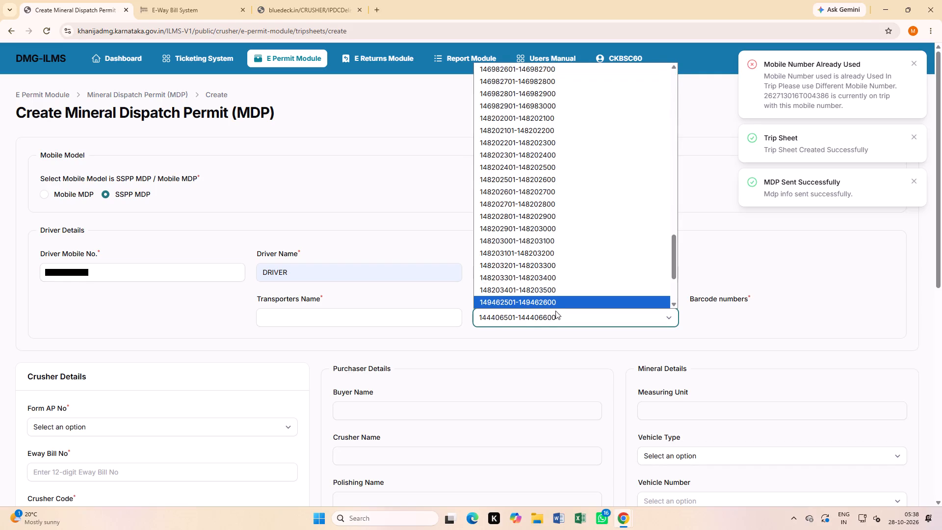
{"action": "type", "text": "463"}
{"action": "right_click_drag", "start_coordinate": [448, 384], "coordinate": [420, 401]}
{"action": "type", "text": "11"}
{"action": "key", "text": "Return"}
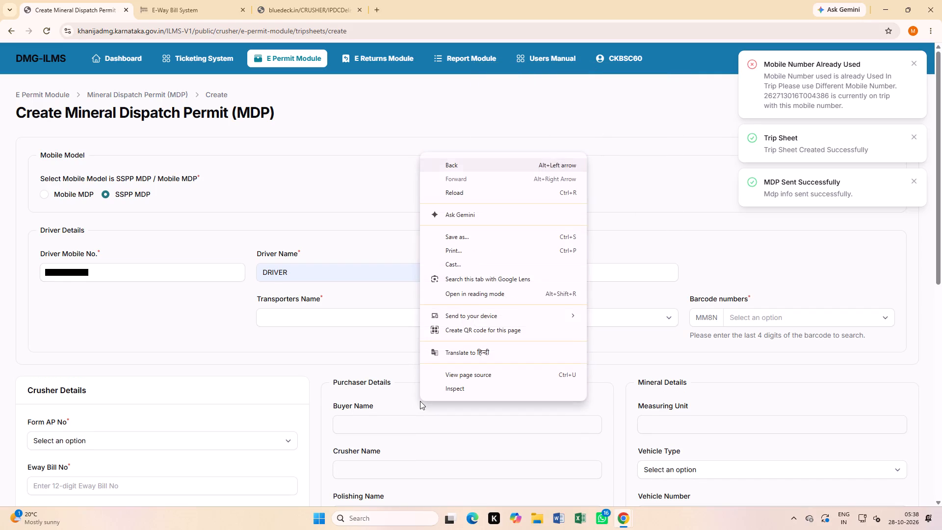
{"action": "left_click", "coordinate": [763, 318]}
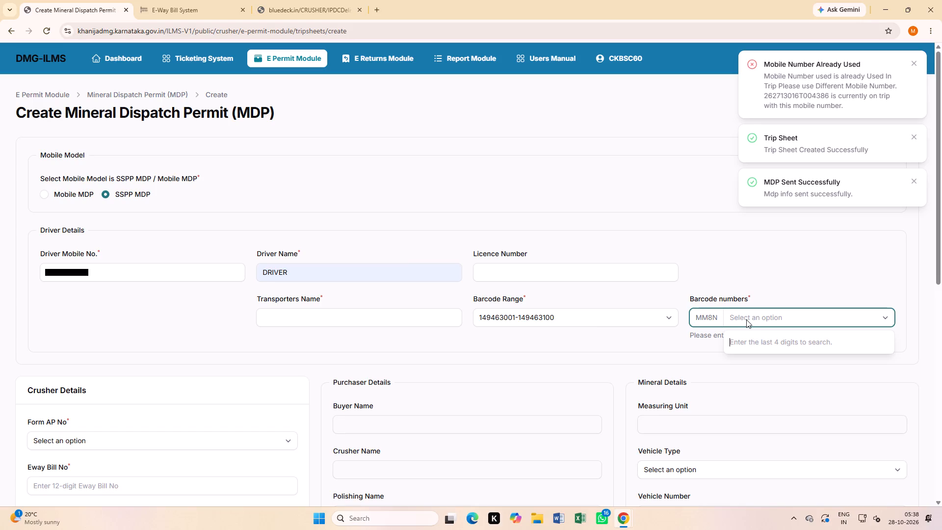
{"action": "left_click", "coordinate": [542, 320]}
{"action": "scroll", "coordinate": [538, 296], "scroll_direction": "down", "scroll_amount": 2}
{"action": "left_click", "coordinate": [536, 267]}
{"action": "left_click", "coordinate": [757, 319]}
{"action": "type", "text": "31"}
{"action": "type", "text": "35"}
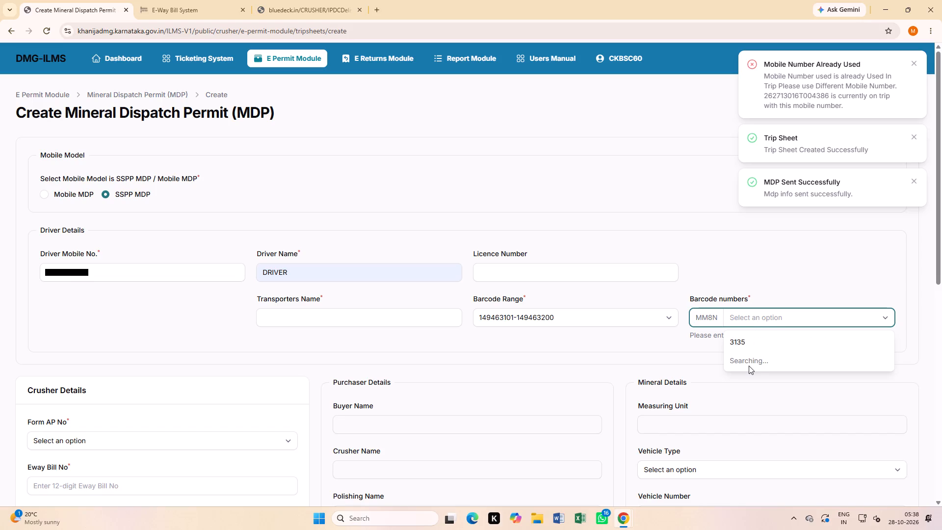
{"action": "left_click", "coordinate": [756, 358]}
{"action": "left_click", "coordinate": [547, 358]}
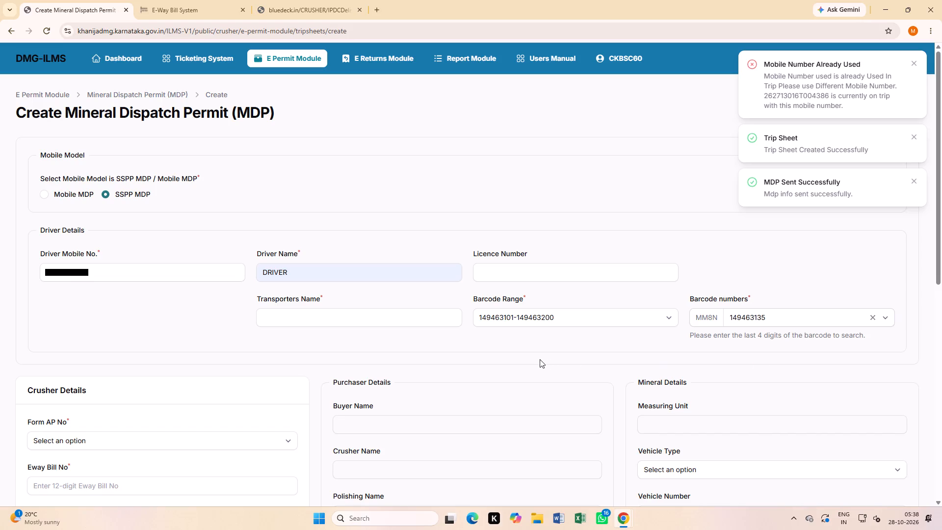
{"action": "scroll", "coordinate": [292, 443], "scroll_direction": "down", "scroll_amount": 2}
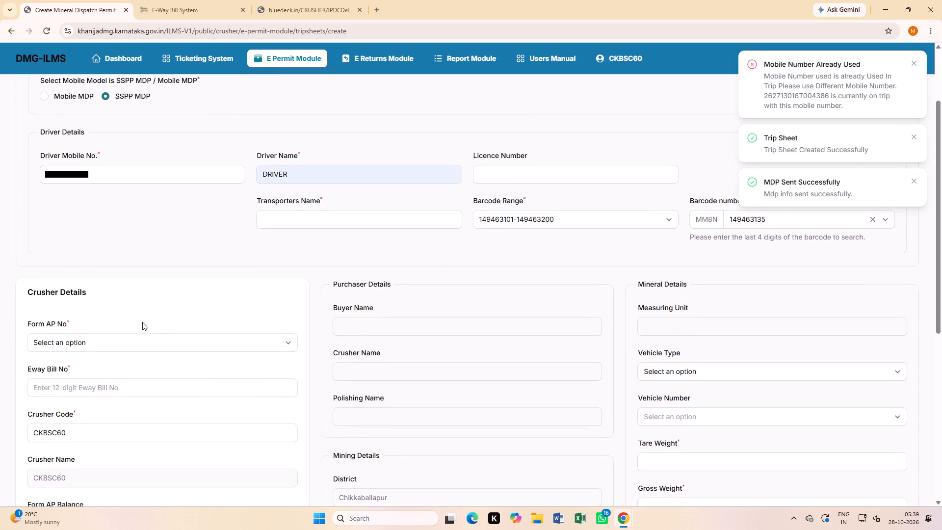
{"action": "left_click", "coordinate": [126, 353]}
{"action": "left_click", "coordinate": [125, 349]}
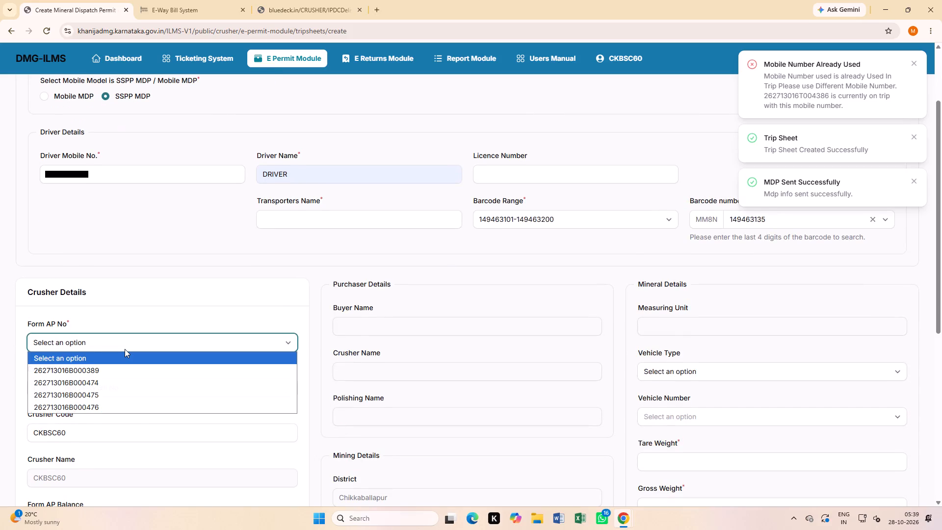
{"action": "left_click", "coordinate": [126, 377]}
{"action": "left_click", "coordinate": [138, 351]}
{"action": "scroll", "coordinate": [405, 382], "scroll_direction": "down", "scroll_amount": 5}
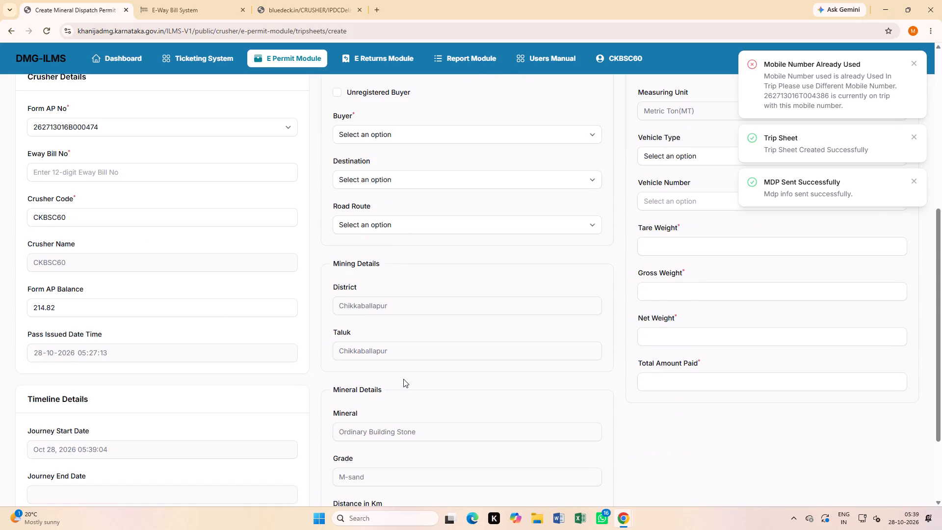
{"action": "scroll", "coordinate": [403, 379], "scroll_direction": "up", "scroll_amount": 3}
{"action": "left_click", "coordinate": [92, 292]}
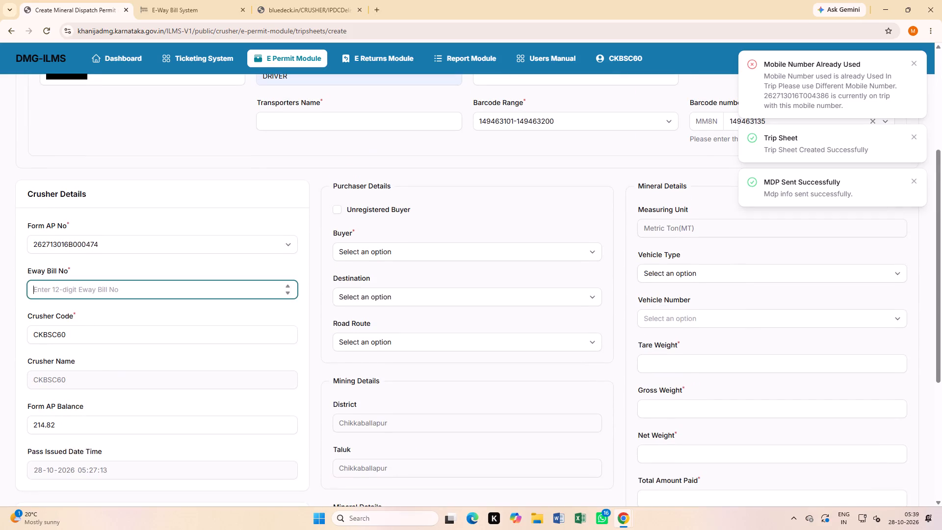
{"action": "key", "text": "ctrl+v"}
{"action": "left_click", "coordinate": [123, 318]}
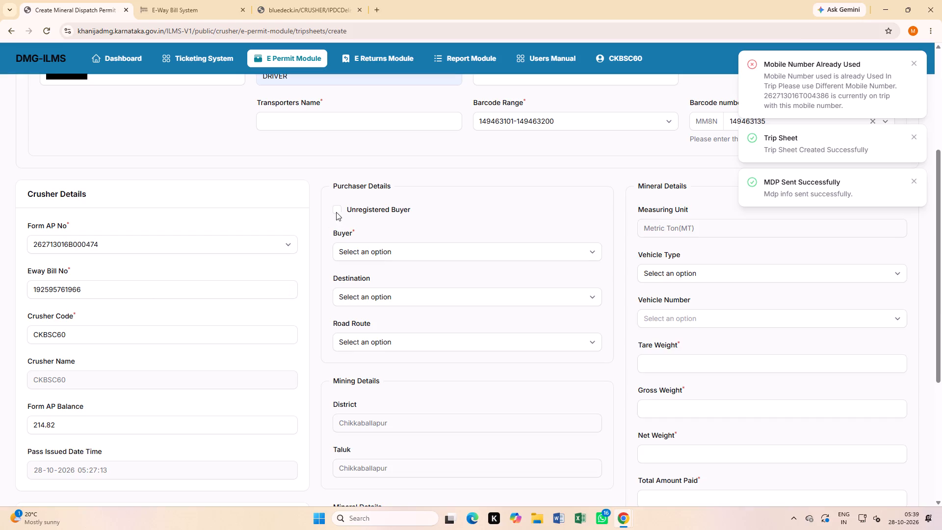
Mark the purchaser as an unregistered buyer named A V S ENTERPRISES, with ten zeros as the placeholder mobile number.
{"action": "left_click", "coordinate": [336, 212]}
{"action": "left_click", "coordinate": [378, 253]}
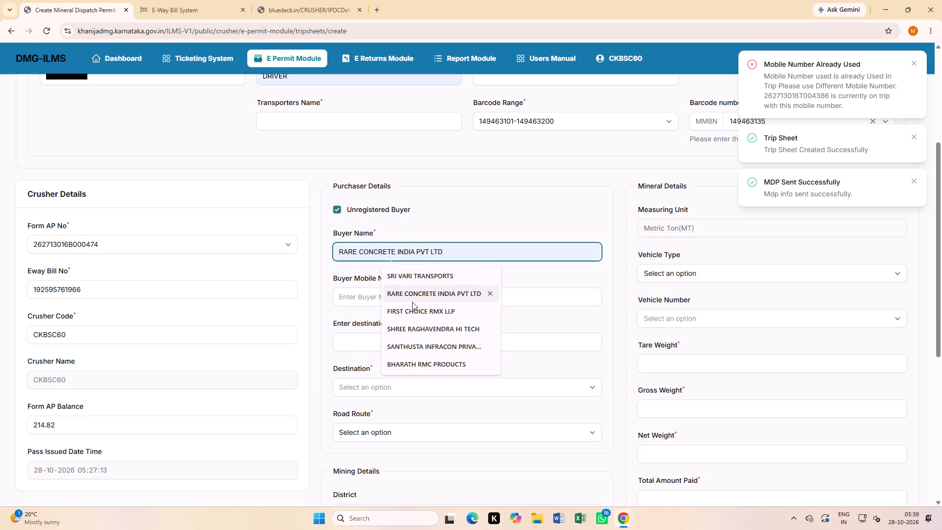
{"action": "type", "text": "A V"}
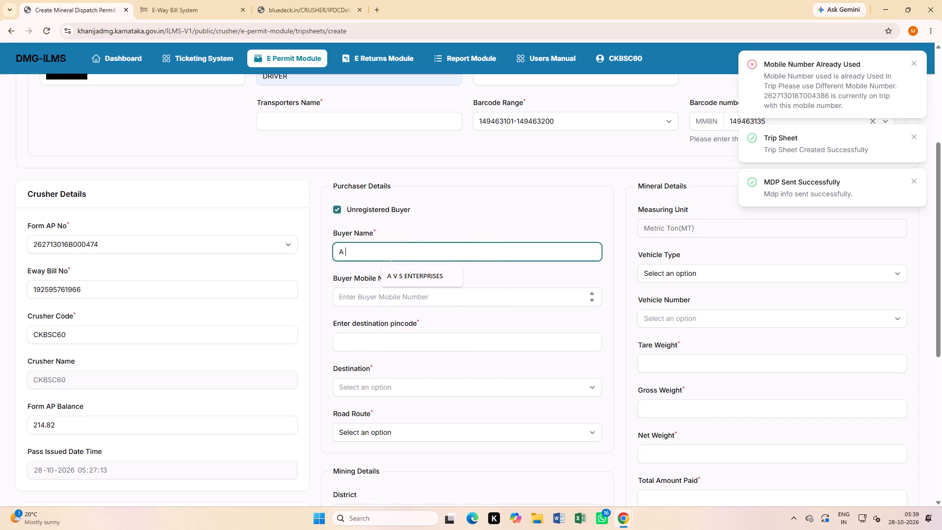
{"action": "left_click", "coordinate": [413, 278]}
{"action": "left_click", "coordinate": [424, 302]}
{"action": "key", "text": "0"}
{"action": "key", "text": "0"}
{"action": "key", "text": "0"}
{"action": "key", "text": "0"}
{"action": "key", "text": "0"}
{"action": "key", "text": "0"}
{"action": "key", "text": "0"}
{"action": "key", "text": "0"}
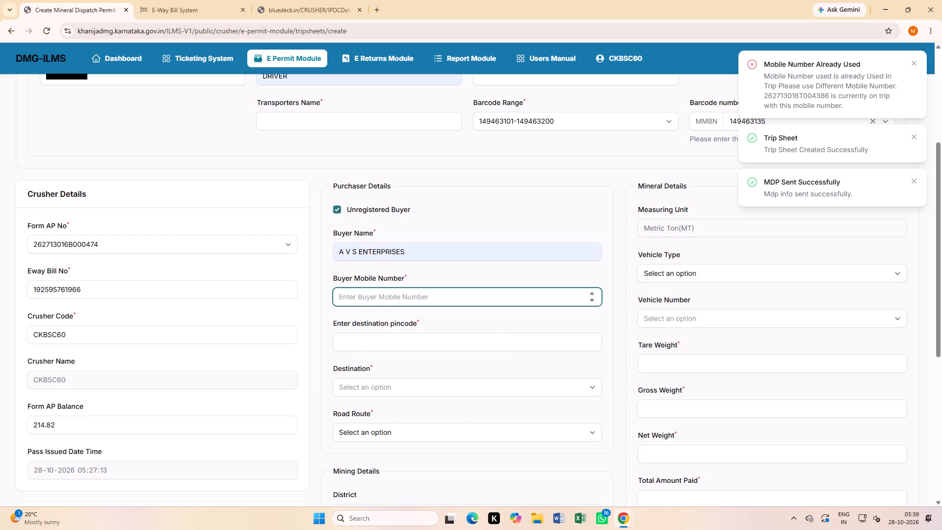
{"action": "type", "text": "00"}
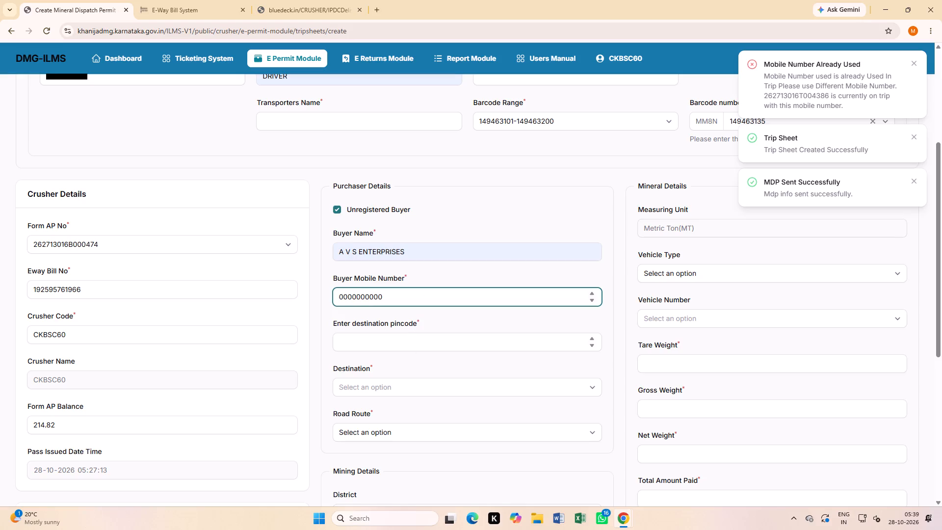
Set the purchaser's destination pincode to 560064.
{"action": "left_click", "coordinate": [410, 348]}
{"action": "type", "text": "56000"}
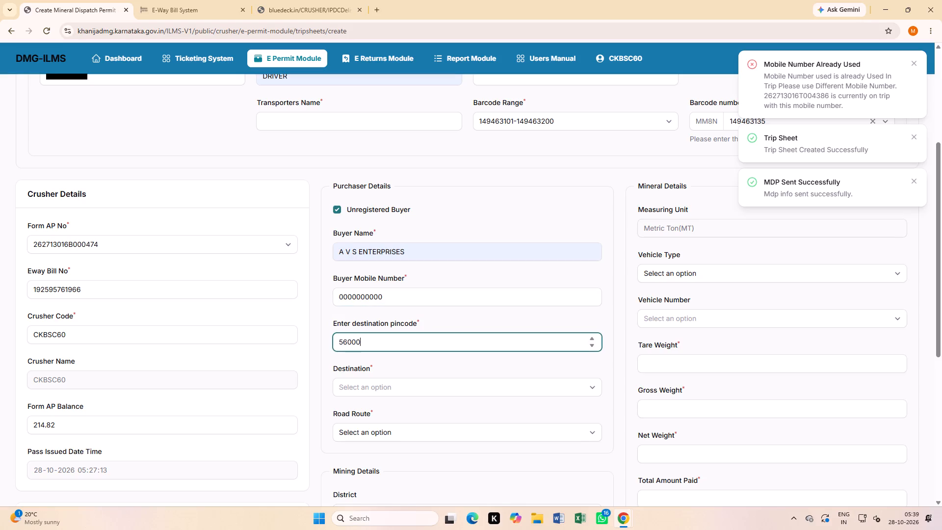
{"action": "key", "text": "BackSpace"}
{"action": "type", "text": "64"}
{"action": "left_click", "coordinate": [447, 353]}
Set the vehicle type to Tipper and open the vehicle number selection.
{"action": "left_click", "coordinate": [695, 273]}
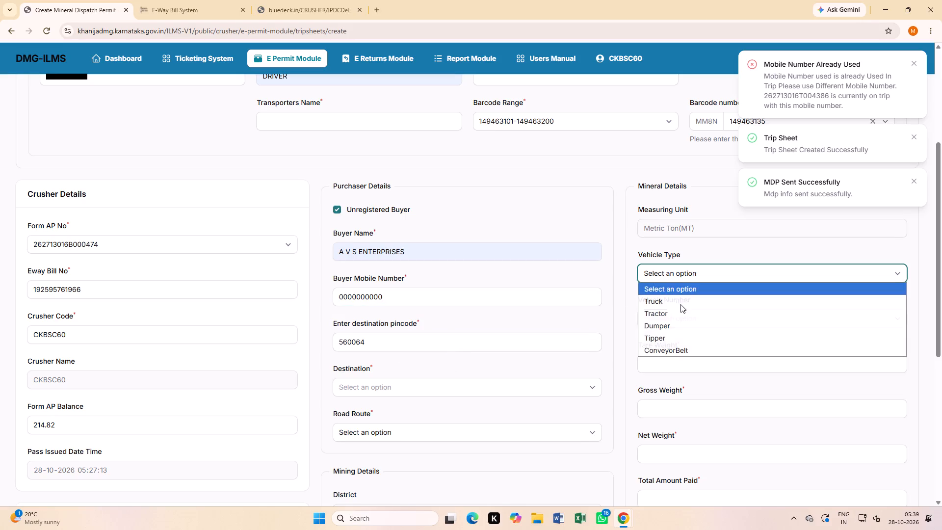
{"action": "left_click", "coordinate": [681, 333]}
{"action": "left_click", "coordinate": [688, 311]}
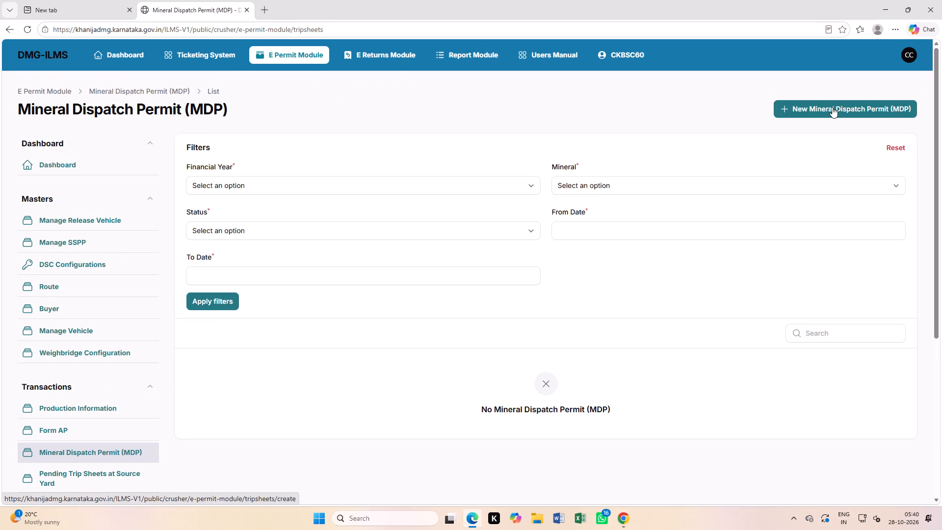
{"action": "scroll", "coordinate": [16, 326], "scroll_direction": "down", "scroll_amount": 5}
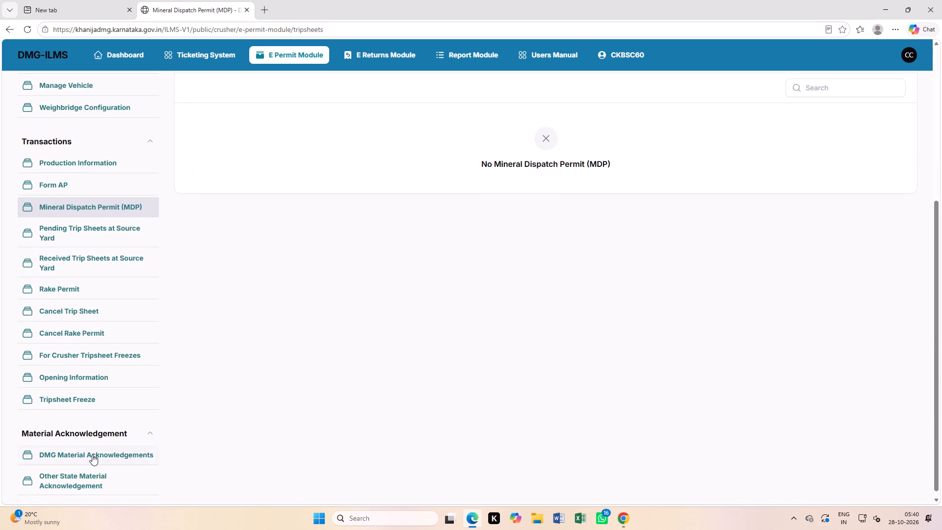
{"action": "scroll", "coordinate": [92, 454], "scroll_direction": "down", "scroll_amount": 1}
{"action": "scroll", "coordinate": [69, 384], "scroll_direction": "up", "scroll_amount": 6}
{"action": "left_click", "coordinate": [81, 219]}
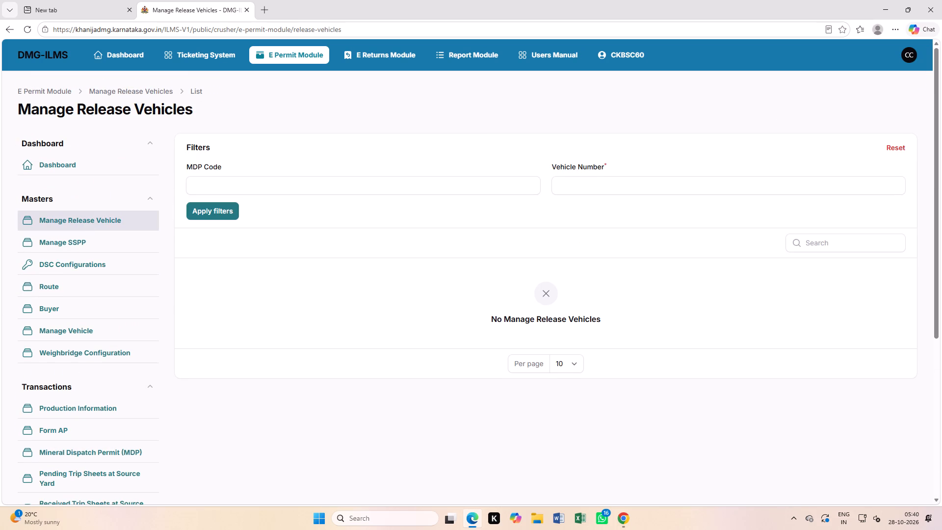
{"action": "left_click", "coordinate": [668, 182]}
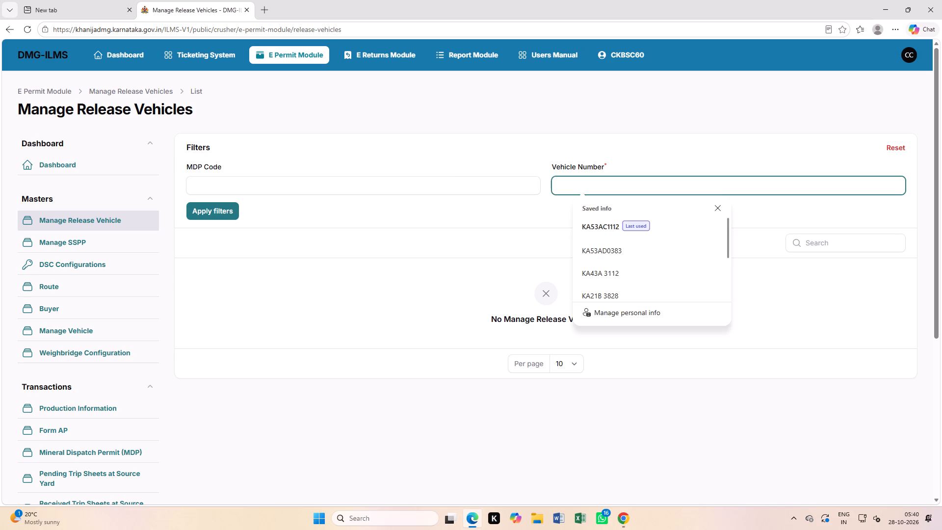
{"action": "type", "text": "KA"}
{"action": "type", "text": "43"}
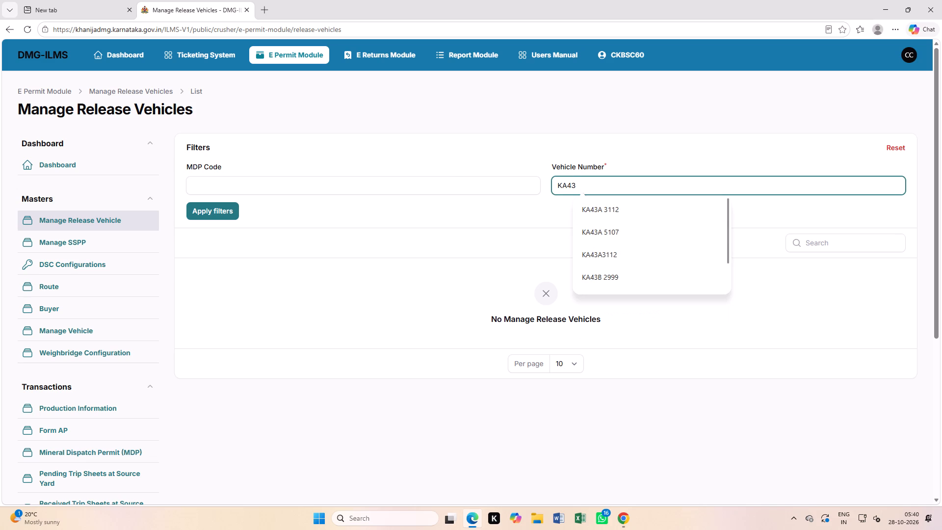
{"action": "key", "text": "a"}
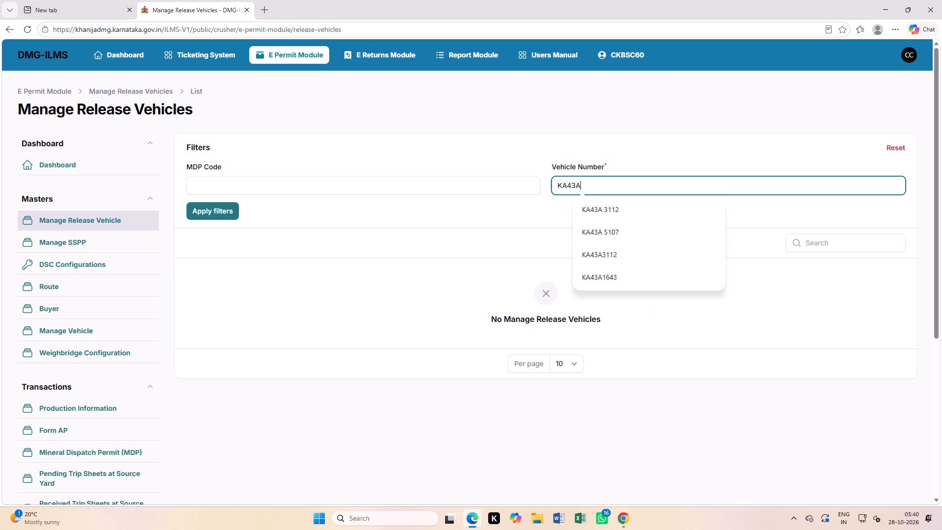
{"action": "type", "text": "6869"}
{"action": "left_click", "coordinate": [209, 207]}
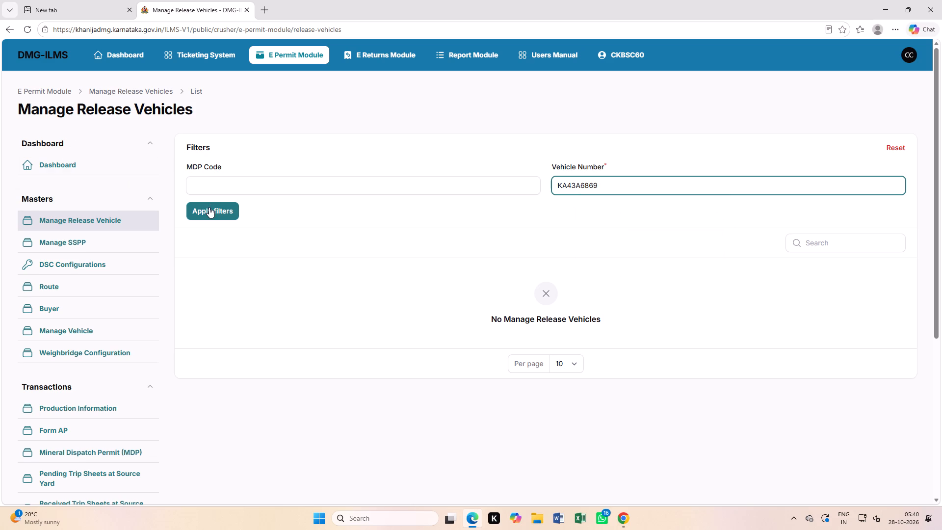
{"action": "left_click", "coordinate": [581, 185]}
{"action": "key", "text": "space"}
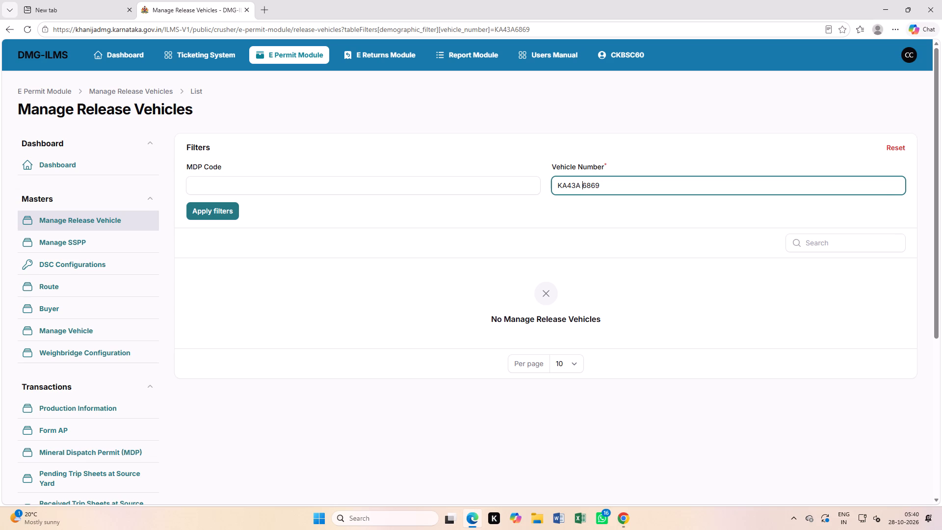
{"action": "left_click", "coordinate": [228, 211]}
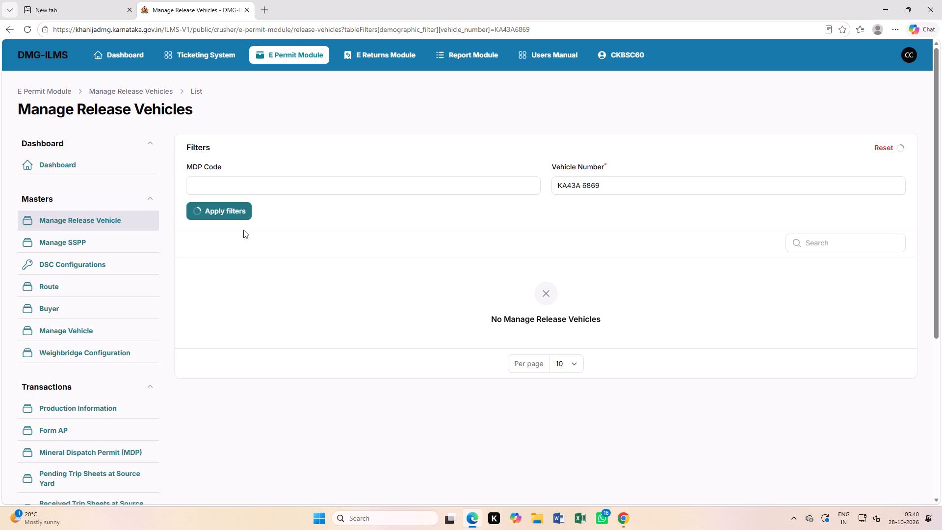
{"action": "left_click", "coordinate": [225, 210]}
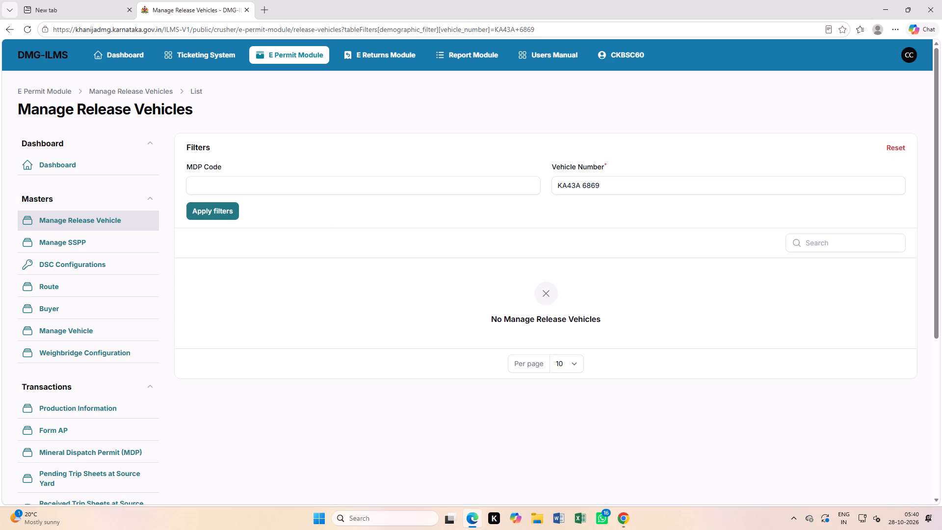
{"action": "left_click", "coordinate": [332, 201]}
{"action": "left_click", "coordinate": [206, 213]}
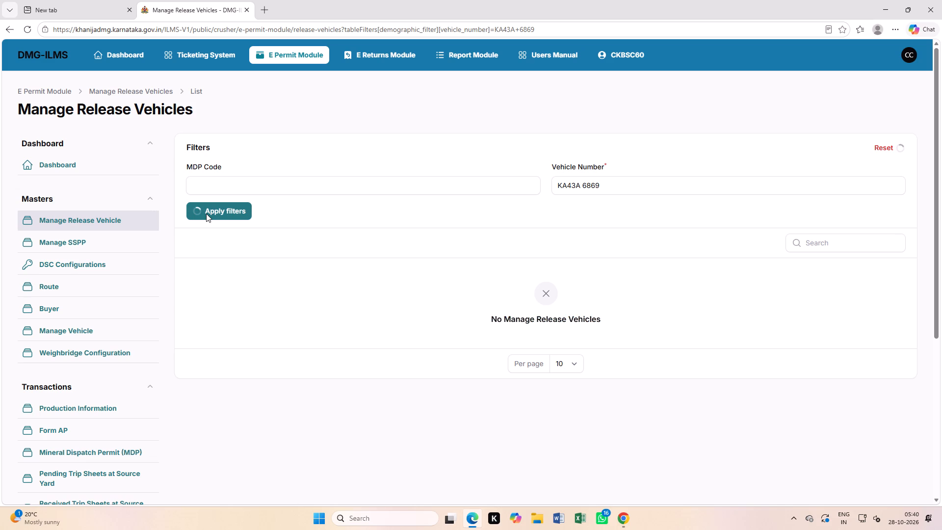
{"action": "left_click", "coordinate": [583, 187]}
{"action": "key", "text": "BackSpace"}
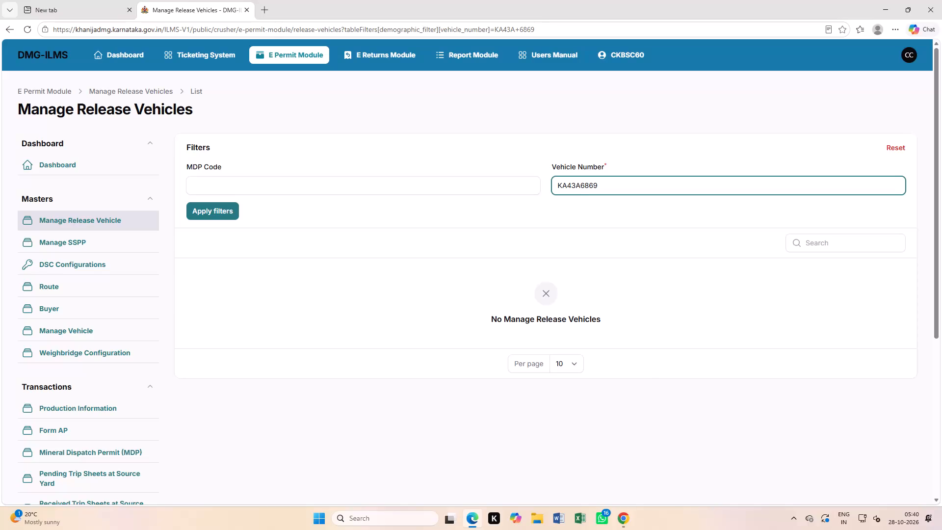
{"action": "left_click", "coordinate": [222, 210]}
{"action": "left_click", "coordinate": [222, 210]}
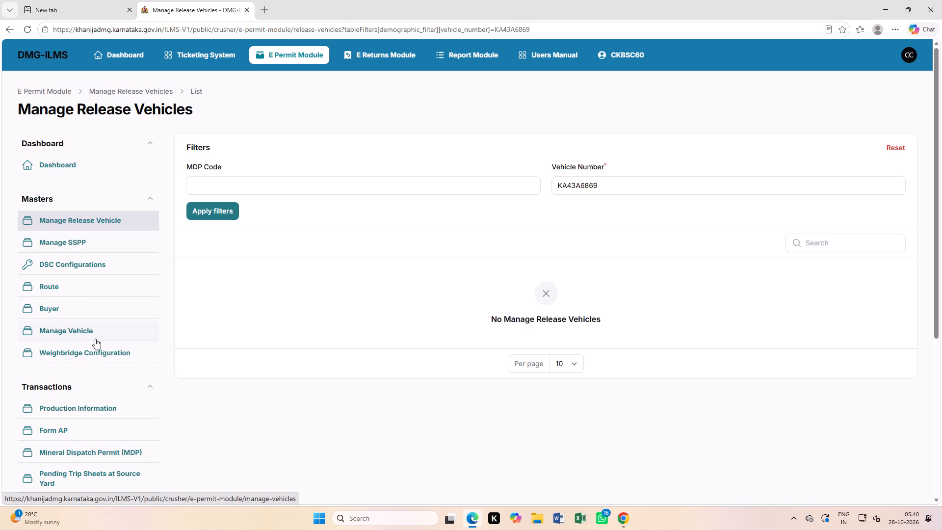
{"action": "scroll", "coordinate": [93, 330], "scroll_direction": "up", "scroll_amount": 1}
{"action": "left_click", "coordinate": [97, 224]}
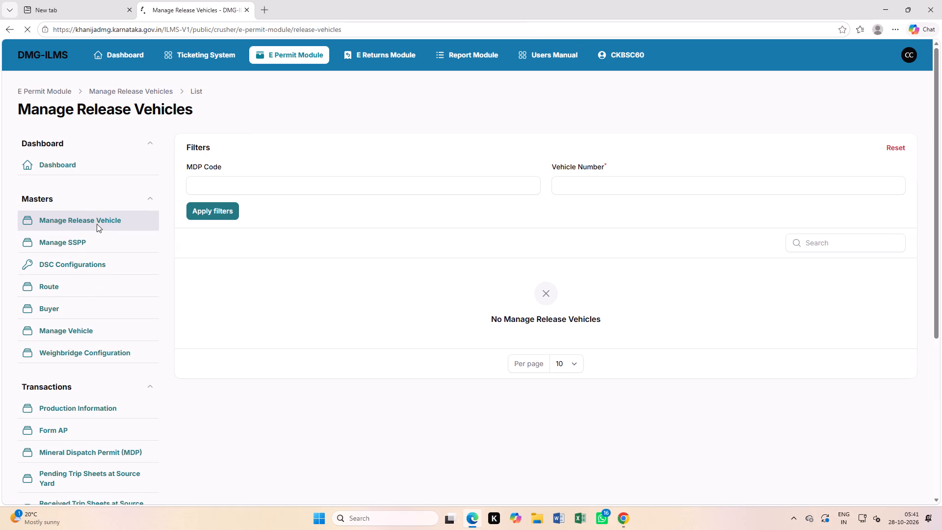
{"action": "left_click", "coordinate": [658, 185]}
{"action": "left_click", "coordinate": [638, 226]}
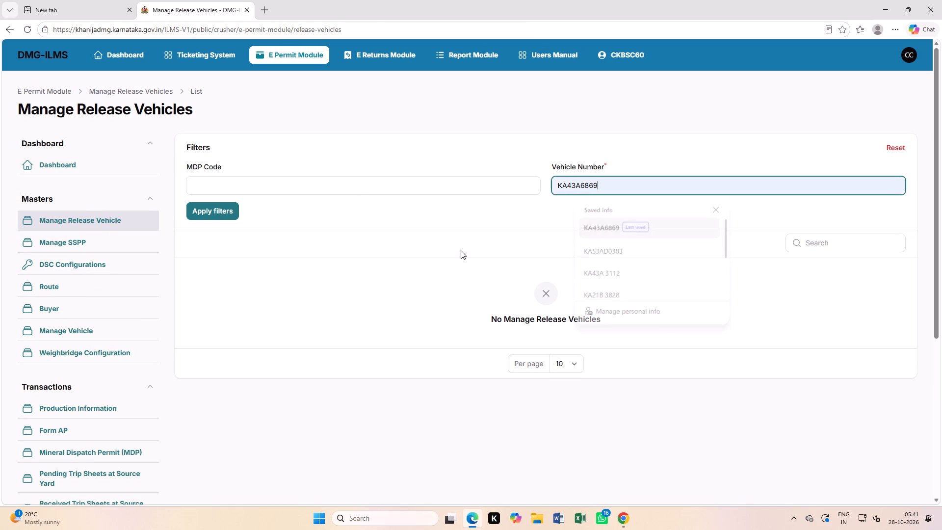
{"action": "left_click", "coordinate": [213, 208]}
{"action": "left_click", "coordinate": [213, 208]}
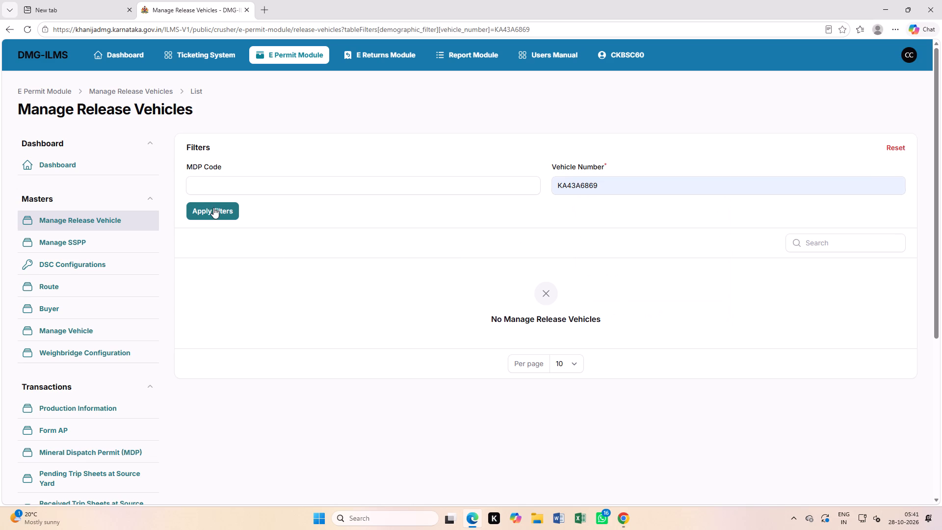
{"action": "left_click", "coordinate": [581, 185]}
{"action": "key", "text": "space"}
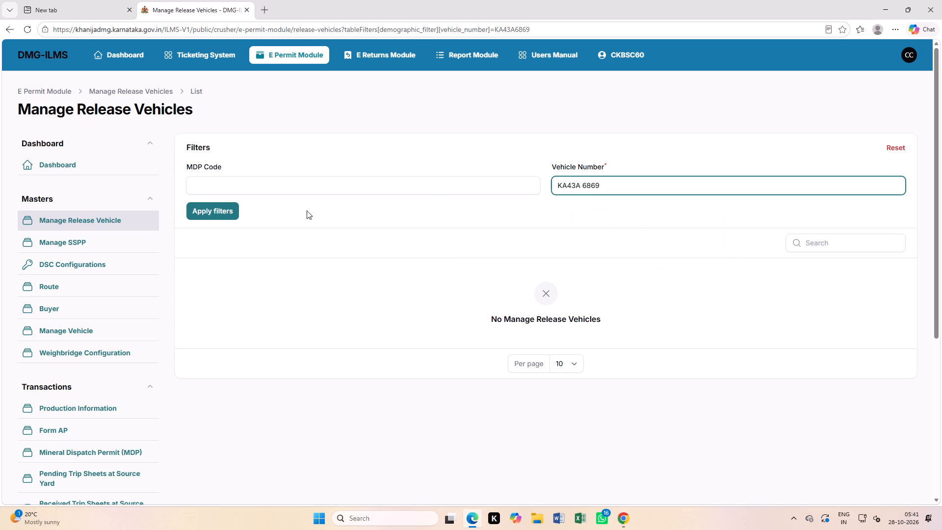
{"action": "left_click", "coordinate": [228, 210]}
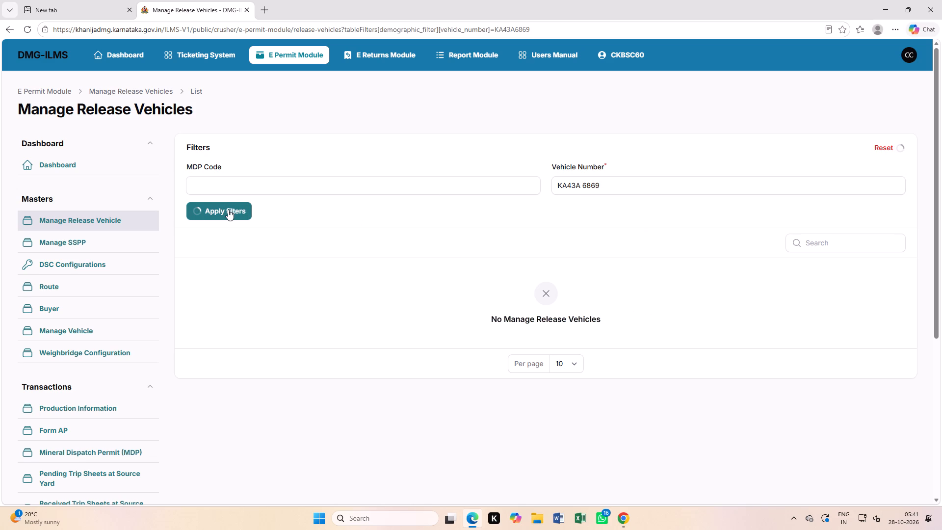
{"action": "left_click", "coordinate": [228, 210]}
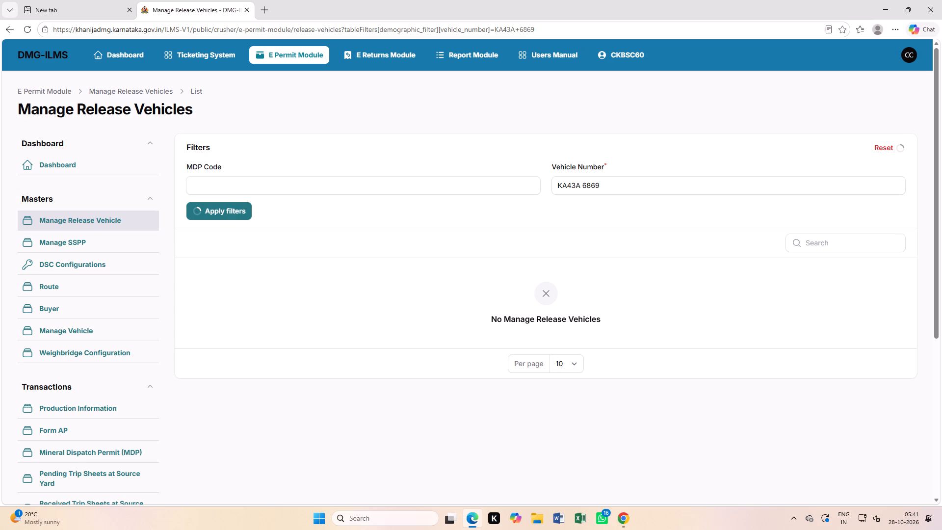
{"action": "left_click", "coordinate": [256, 190]}
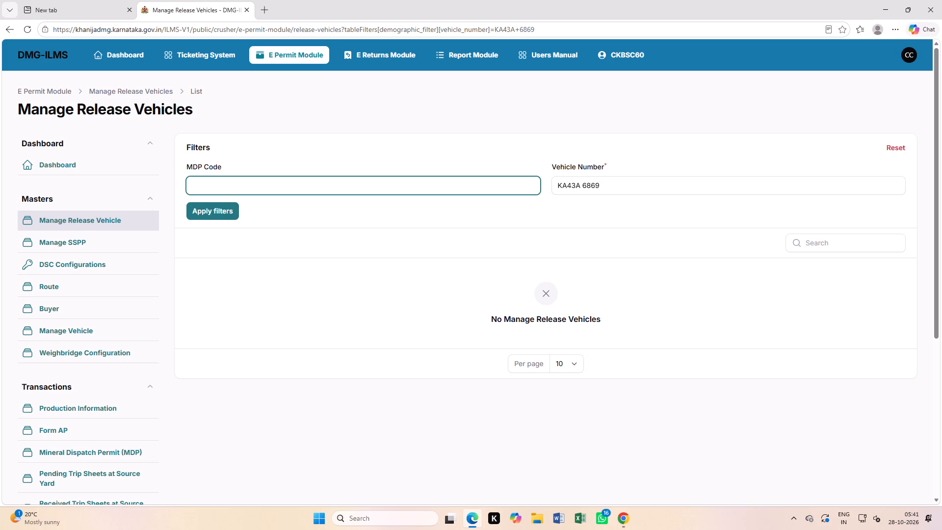
{"action": "left_click", "coordinate": [582, 185]}
{"action": "key", "text": "BackSpace"}
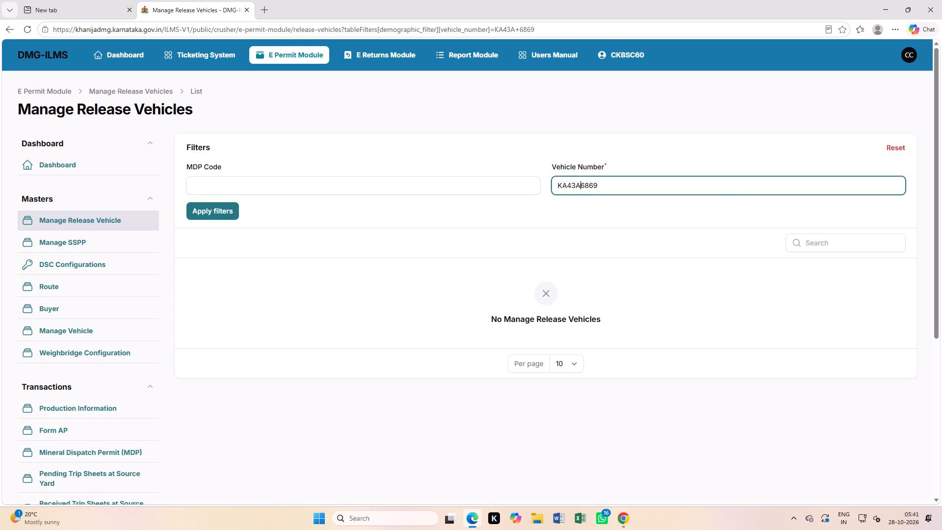
{"action": "left_click", "coordinate": [567, 185]}
{"action": "key", "text": "space"}
{"action": "left_click", "coordinate": [217, 211]}
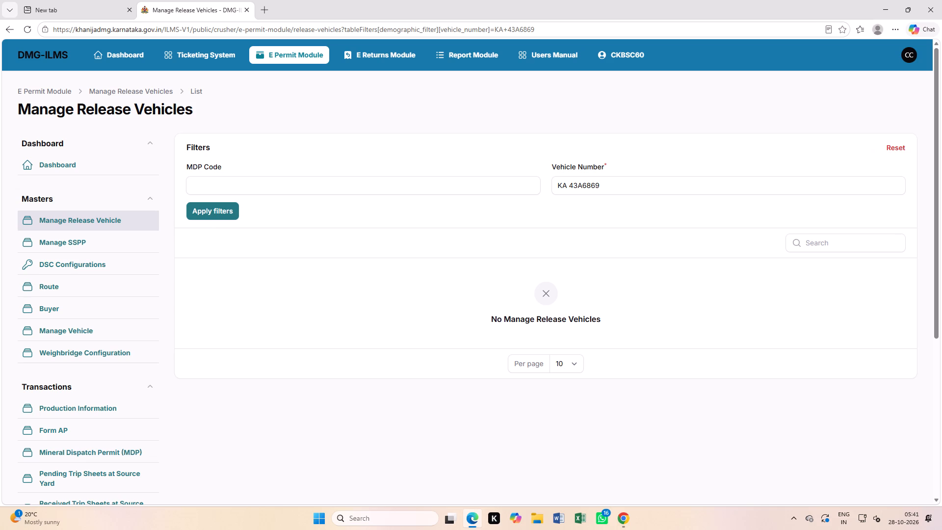
{"action": "left_click", "coordinate": [568, 185]}
{"action": "key", "text": "BackSpace"}
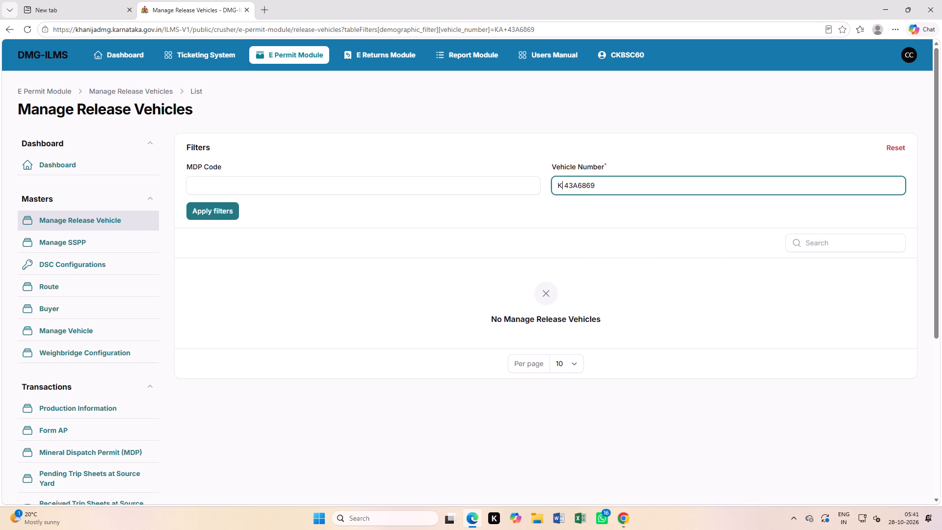
{"action": "key", "text": "a"}
{"action": "left_click", "coordinate": [568, 186]}
{"action": "key", "text": "BackSpace"}
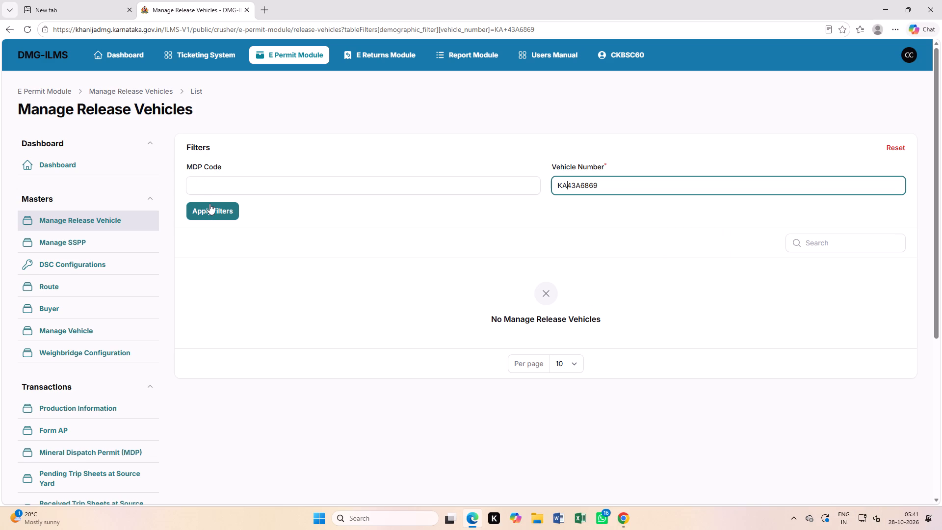
{"action": "left_click", "coordinate": [210, 204]}
{"action": "left_click", "coordinate": [209, 208]}
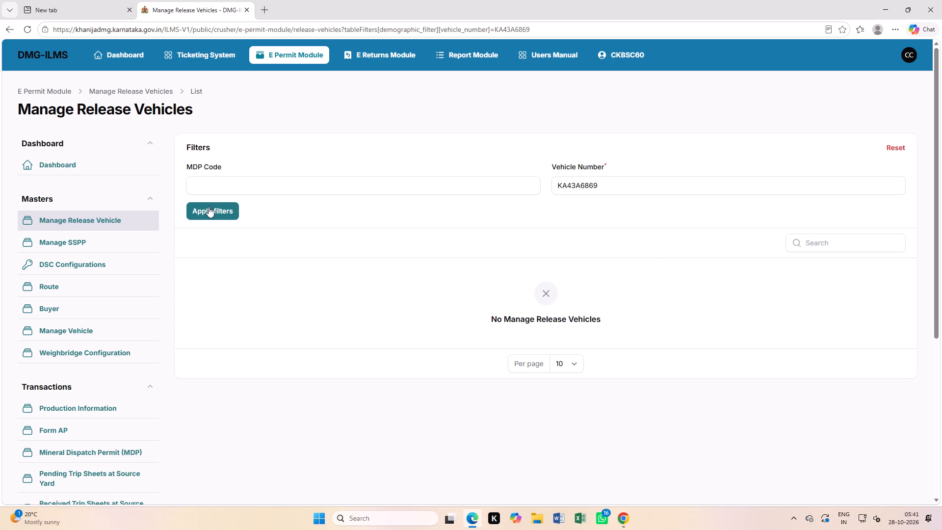
{"action": "triple_click", "coordinate": [233, 215]}
{"action": "double_click", "coordinate": [233, 216]}
{"action": "left_click", "coordinate": [200, 212]}
Switch to the Mineral Dispatch Permit form in Google Chrome and refresh the 6869 search in the vehicle number selection.
{"action": "left_click", "coordinate": [628, 521]}
{"action": "left_click", "coordinate": [492, 460]}
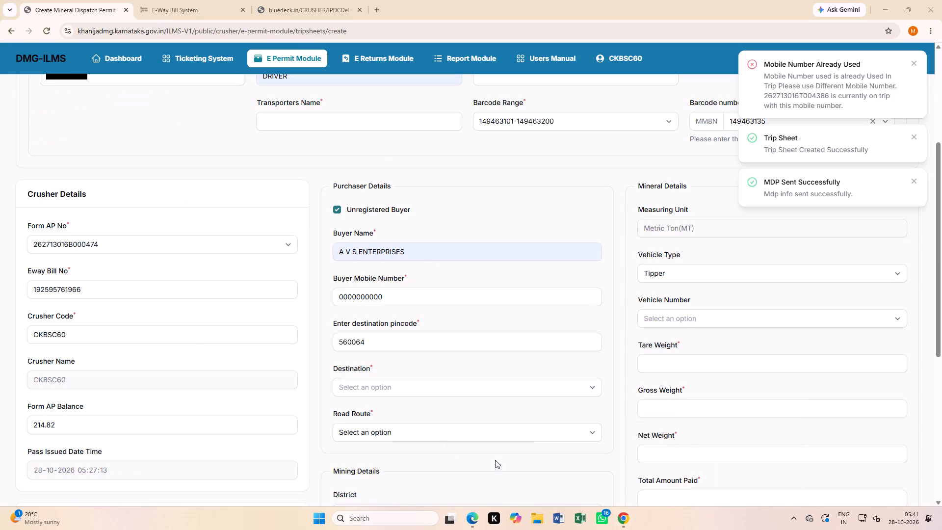
{"action": "left_click", "coordinate": [737, 316]}
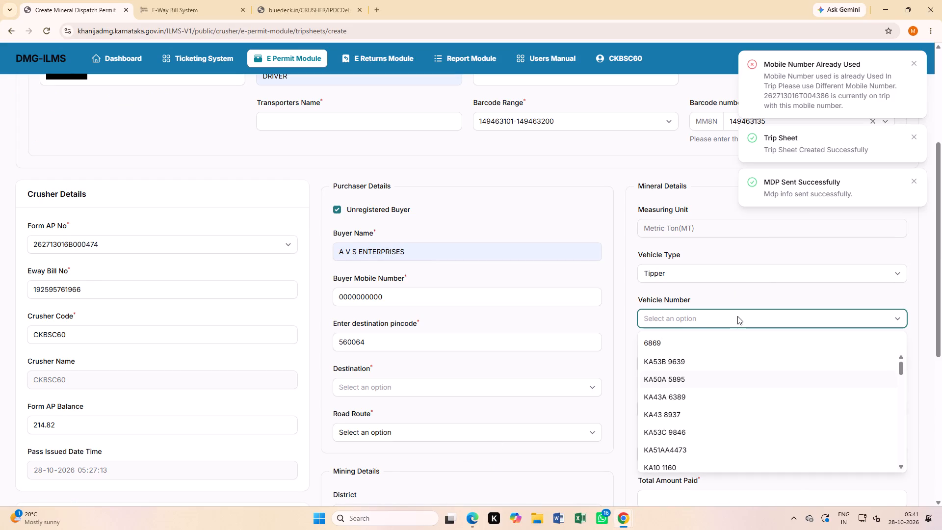
{"action": "key", "text": "space"}
{"action": "key", "text": "space"}
{"action": "key", "text": "space"}
{"action": "key", "text": "space"}
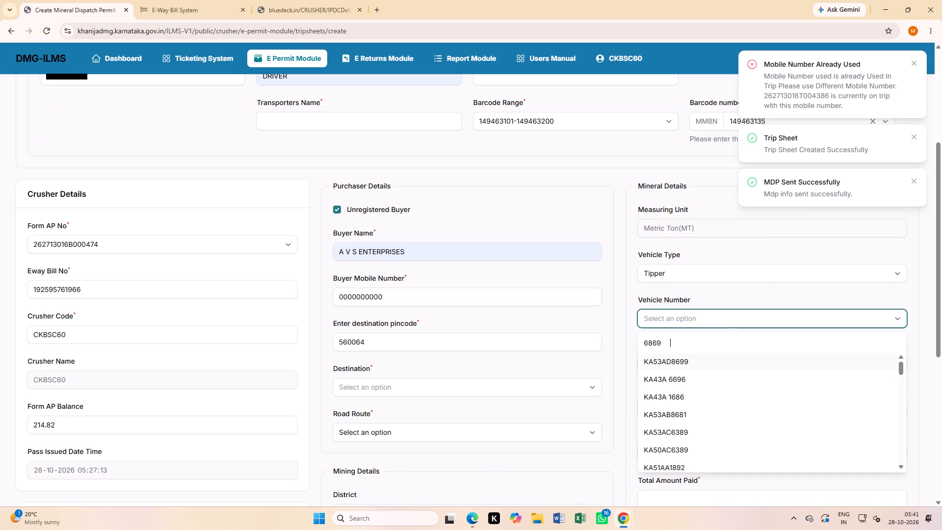
{"action": "key", "text": "space"}
{"action": "key", "text": "space"}
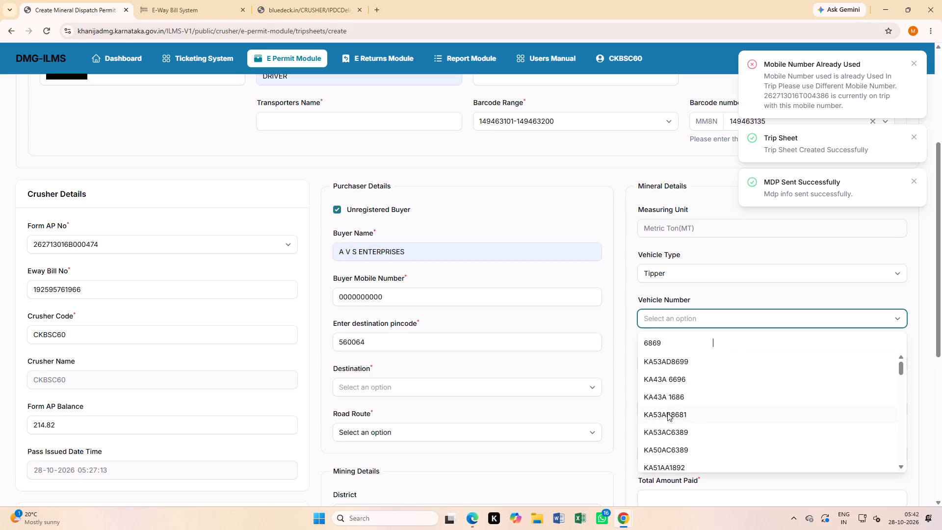
{"action": "key", "text": "space"}
{"action": "key", "text": "BackSpace"}
{"action": "key", "text": "BackSpace"}
{"action": "key", "text": "BackSpace"}
{"action": "key", "text": "BackSpace"}
{"action": "key", "text": "BackSpace"}
{"action": "key", "text": "BackSpace"}
{"action": "key", "text": "BackSpace"}
{"action": "key", "text": "BackSpace"}
Clear the permit's vehicle number search and search again for 6869.
{"action": "left_click", "coordinate": [664, 346]}
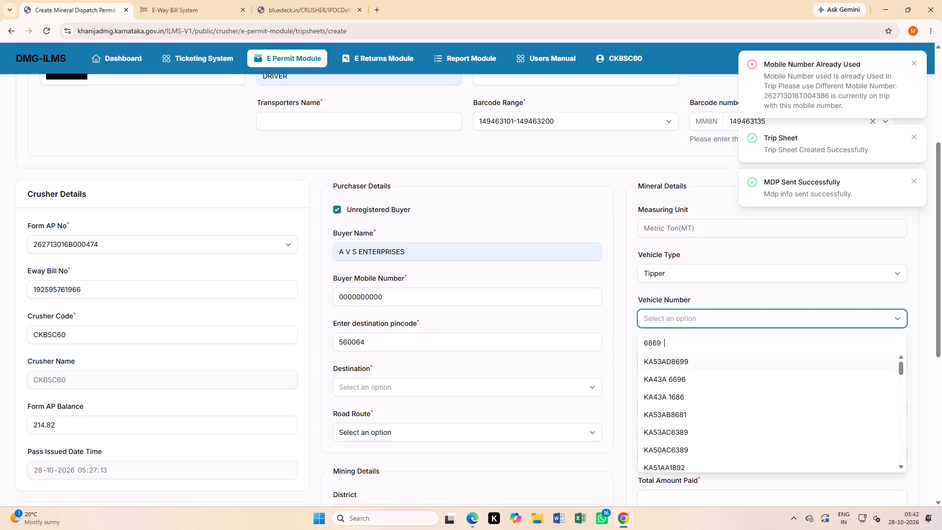
{"action": "left_click", "coordinate": [661, 342]}
{"action": "key", "text": "BackSpace"}
{"action": "key", "text": "BackSpace"}
{"action": "key", "text": "BackSpace"}
{"action": "key", "text": "BackSpace"}
{"action": "key", "text": "BackSpace"}
{"action": "key", "text": "BackSpace"}
{"action": "key", "text": "BackSpace"}
{"action": "key", "text": "BackSpace"}
{"action": "key", "text": "BackSpace"}
{"action": "key", "text": "BackSpace"}
{"action": "key", "text": "BackSpace"}
{"action": "key", "text": "BackSpace"}
{"action": "key", "text": "BackSpace"}
{"action": "key", "text": "BackSpace"}
{"action": "key", "text": "BackSpace"}
{"action": "key", "text": "BackSpace"}
{"action": "key", "text": "BackSpace"}
{"action": "key", "text": "BackSpace"}
{"action": "key", "text": "9"}
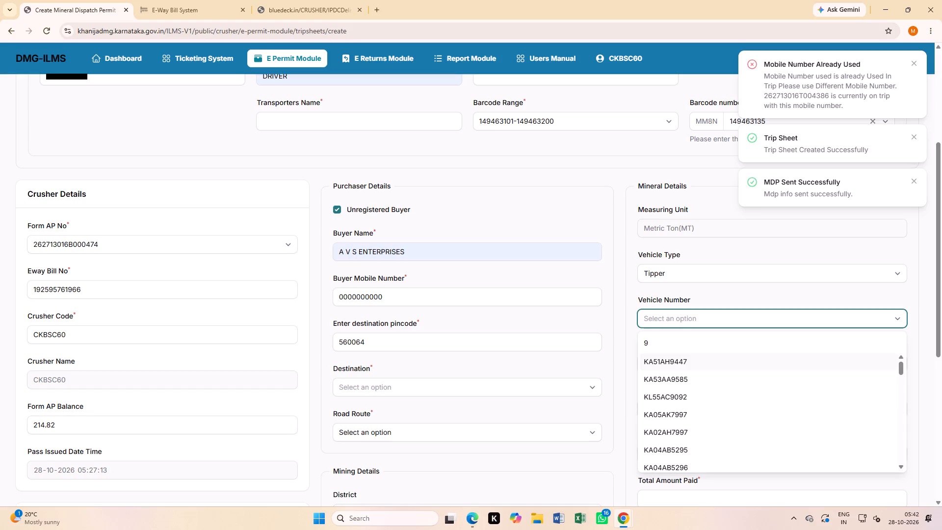
{"action": "key", "text": "BackSpace"}
{"action": "key", "text": "6"}
{"action": "type", "text": "869"}
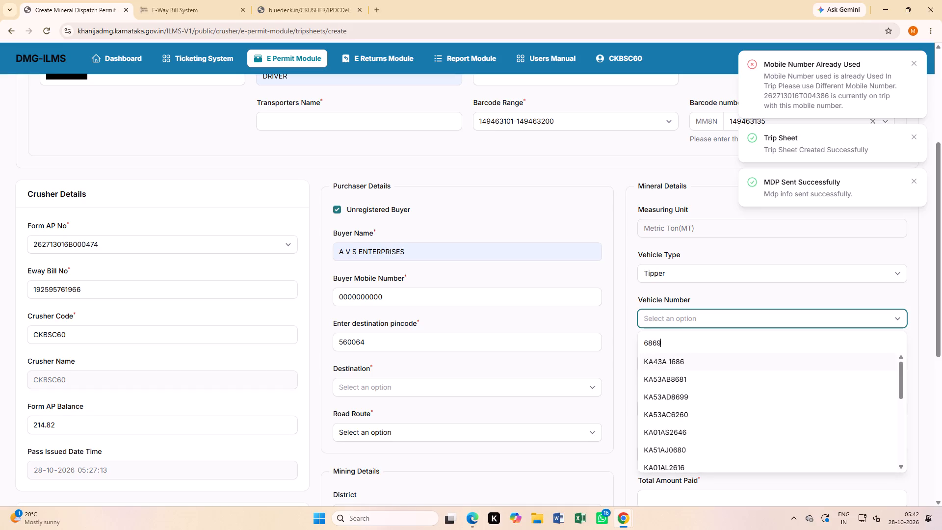
{"action": "key", "text": "space"}
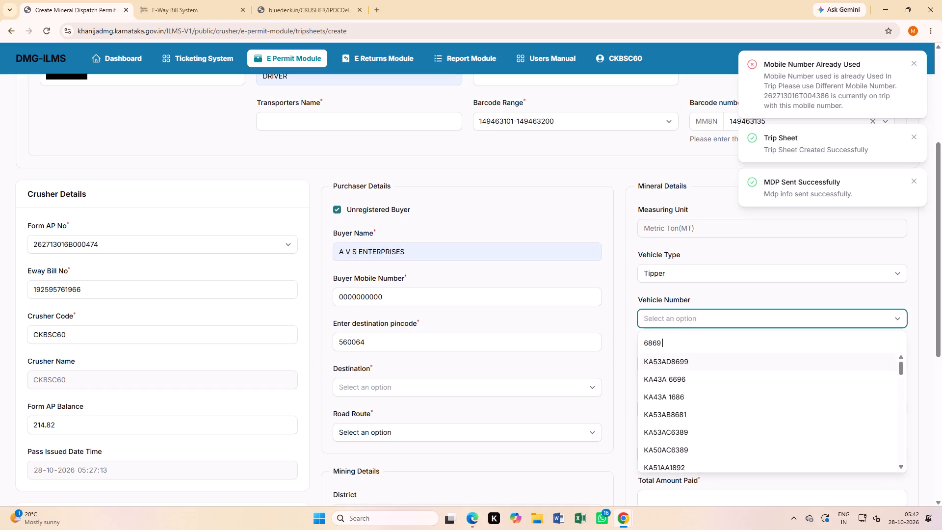
Set the permit's vehicle type to Dumper and open the vehicle number selection.
{"action": "left_click", "coordinate": [700, 282]}
{"action": "left_click", "coordinate": [700, 323]}
{"action": "left_click", "coordinate": [697, 323]}
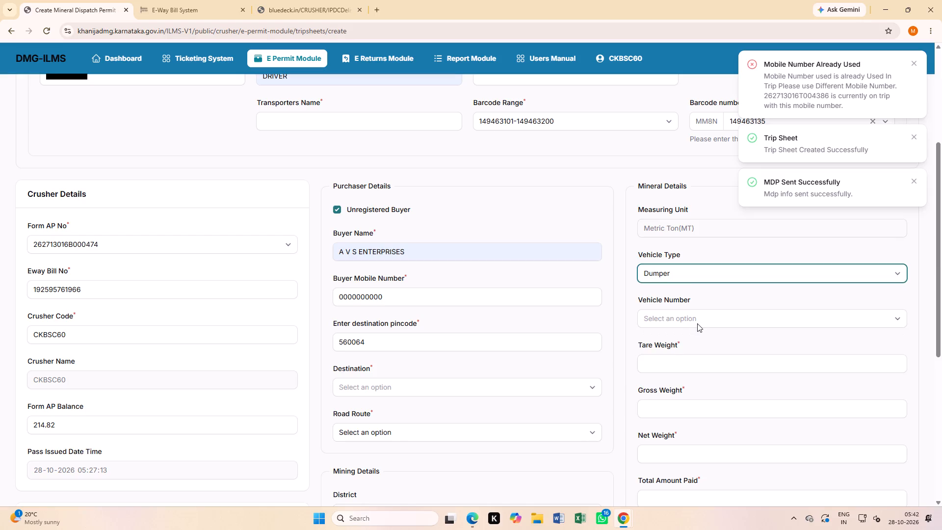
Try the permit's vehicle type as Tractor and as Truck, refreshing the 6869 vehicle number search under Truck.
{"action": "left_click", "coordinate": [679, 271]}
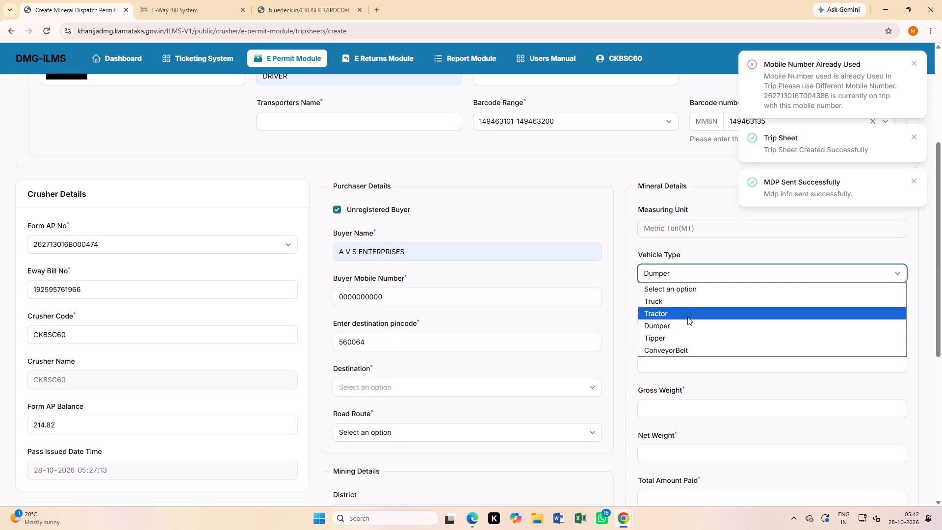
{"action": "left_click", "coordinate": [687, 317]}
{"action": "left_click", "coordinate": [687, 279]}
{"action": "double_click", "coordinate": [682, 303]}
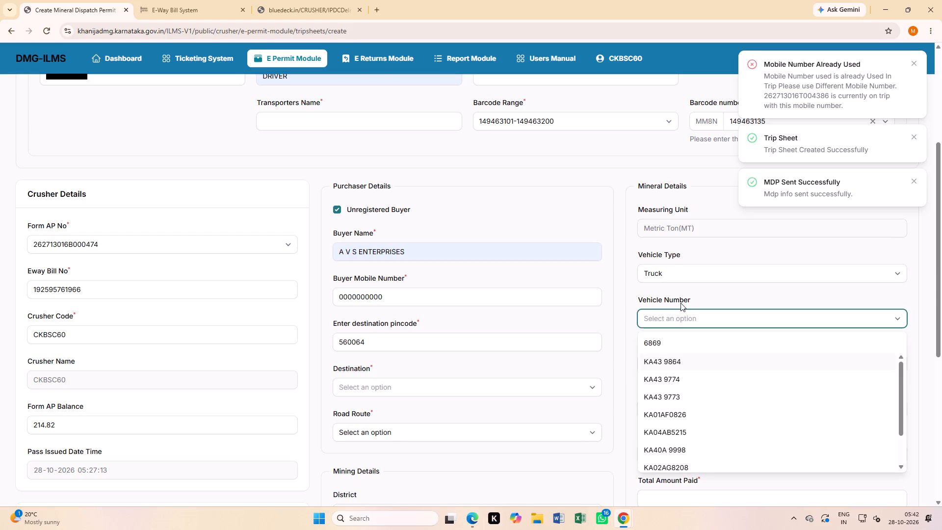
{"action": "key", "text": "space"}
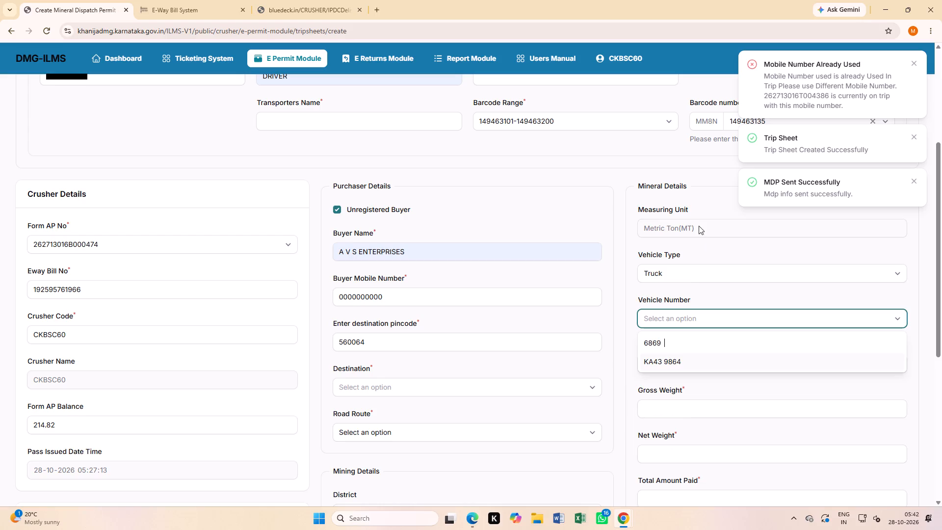
Set the permit's vehicle type to Tipper and refresh the 6869 search in the vehicle number selection.
{"action": "left_click", "coordinate": [684, 270]}
{"action": "left_click", "coordinate": [677, 333]}
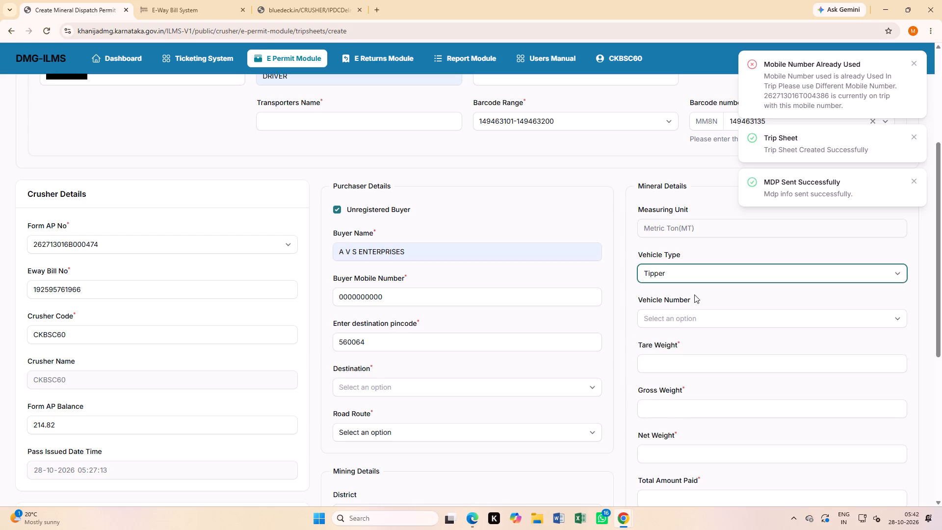
{"action": "left_click", "coordinate": [694, 294]}
{"action": "left_click", "coordinate": [689, 317]}
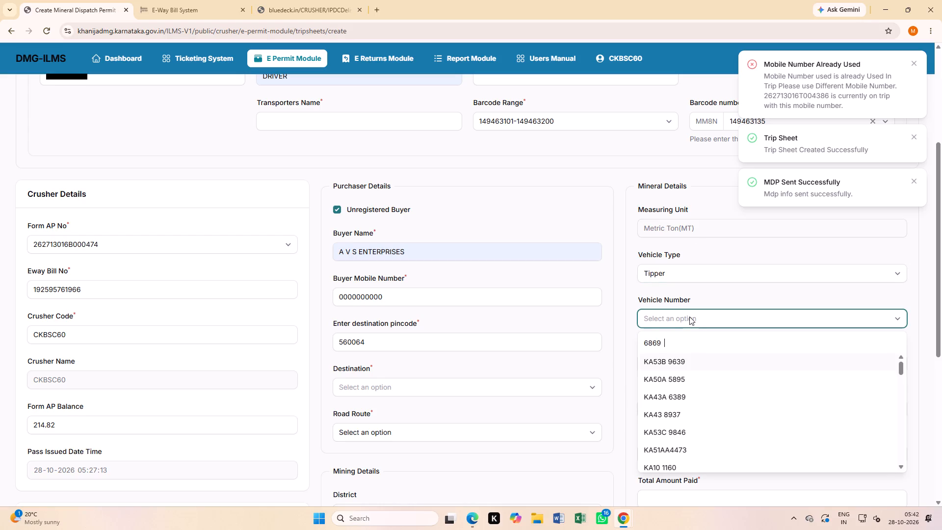
{"action": "key", "text": "space"}
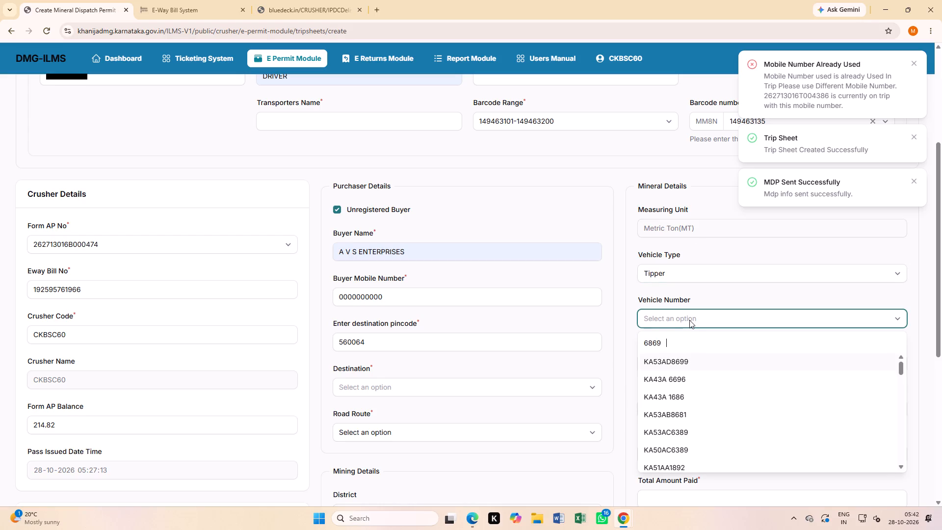
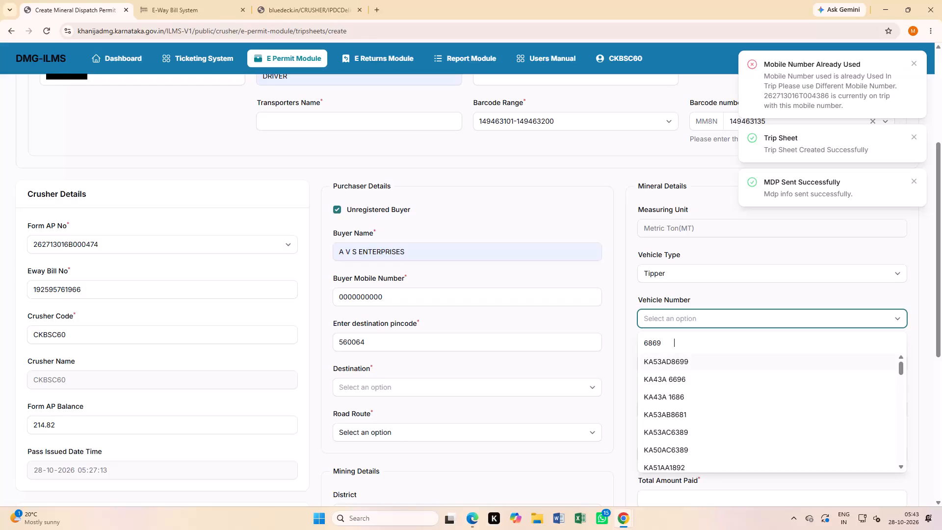
{"action": "left_click", "coordinate": [475, 519]}
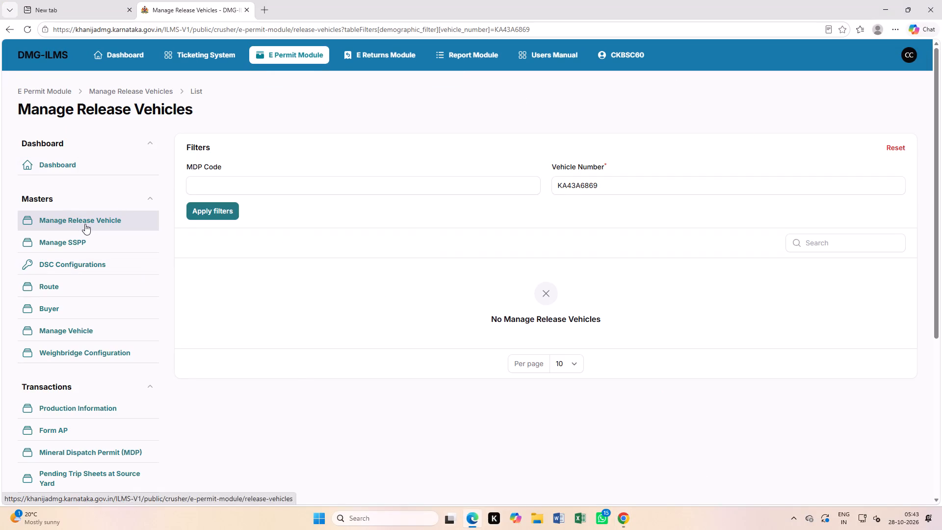
{"action": "left_click", "coordinate": [85, 224]}
{"action": "left_click", "coordinate": [609, 186]}
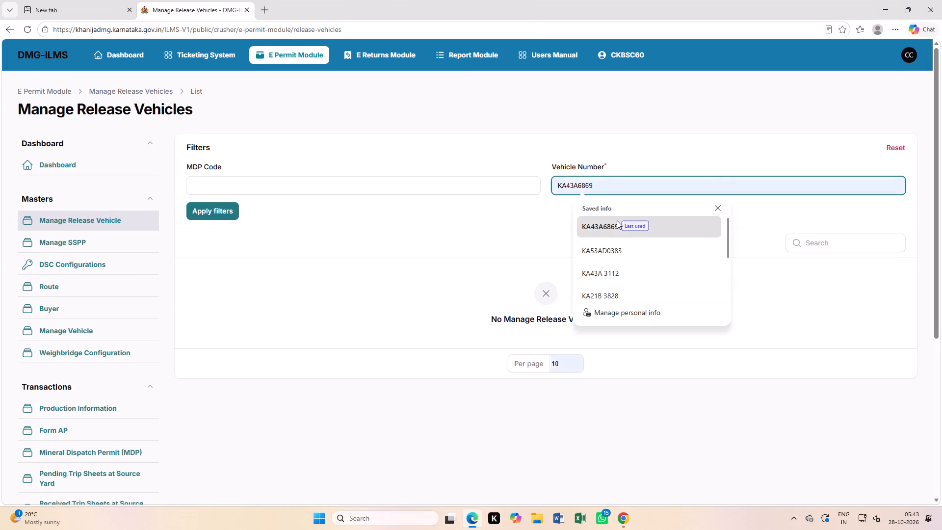
{"action": "left_click", "coordinate": [617, 220]}
{"action": "left_click", "coordinate": [215, 215]}
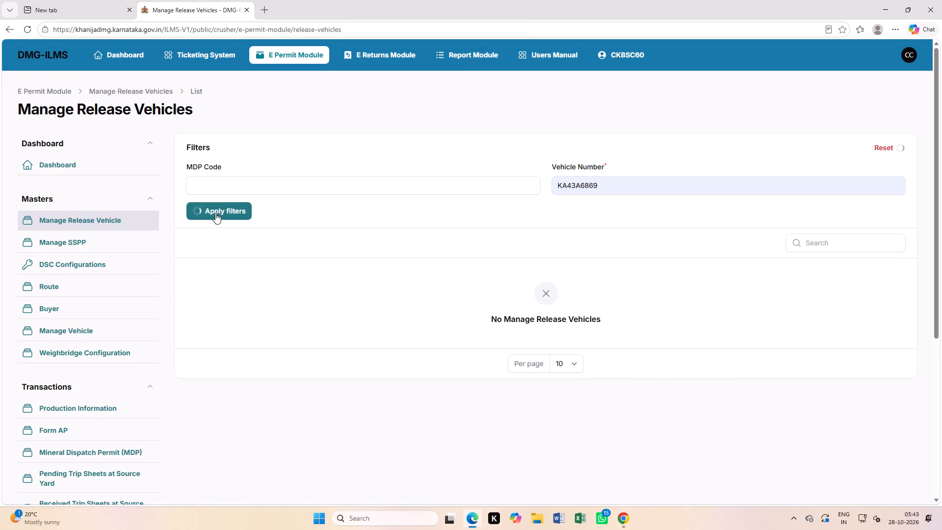
{"action": "left_click", "coordinate": [218, 210]}
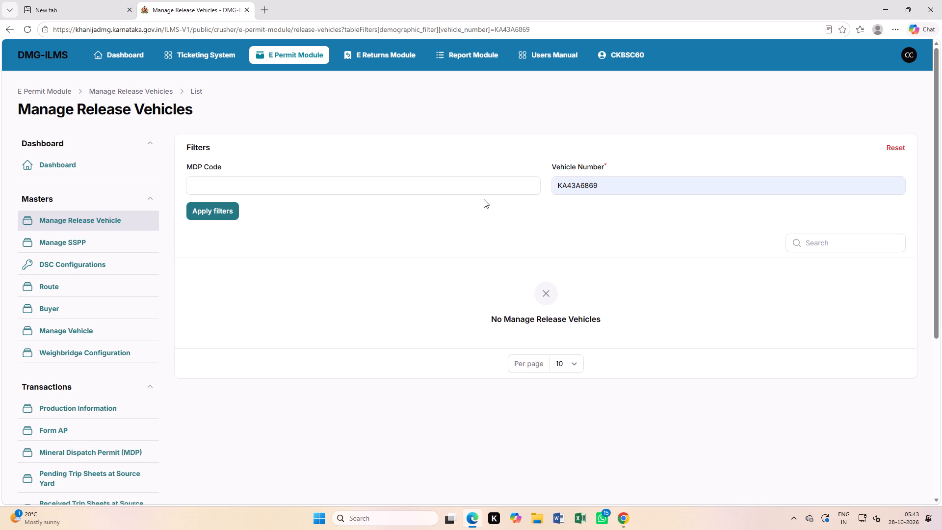
{"action": "left_click", "coordinate": [580, 186]}
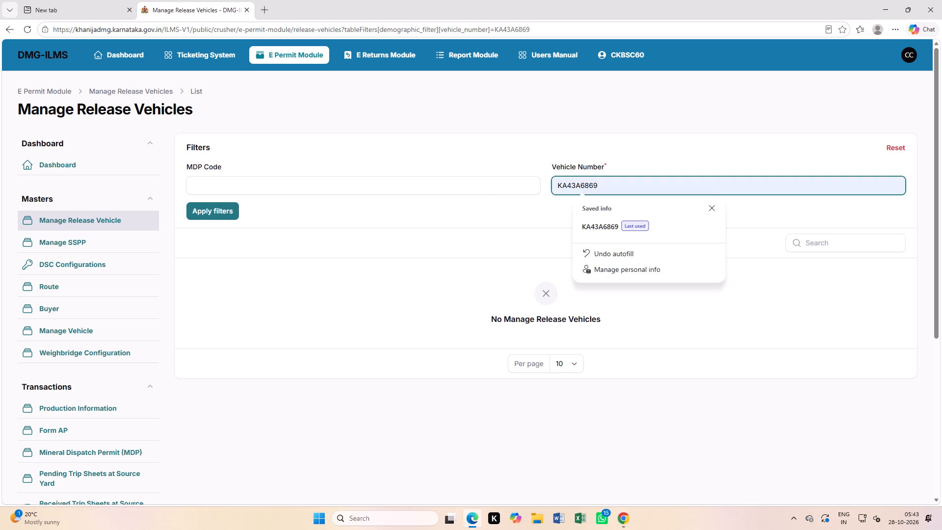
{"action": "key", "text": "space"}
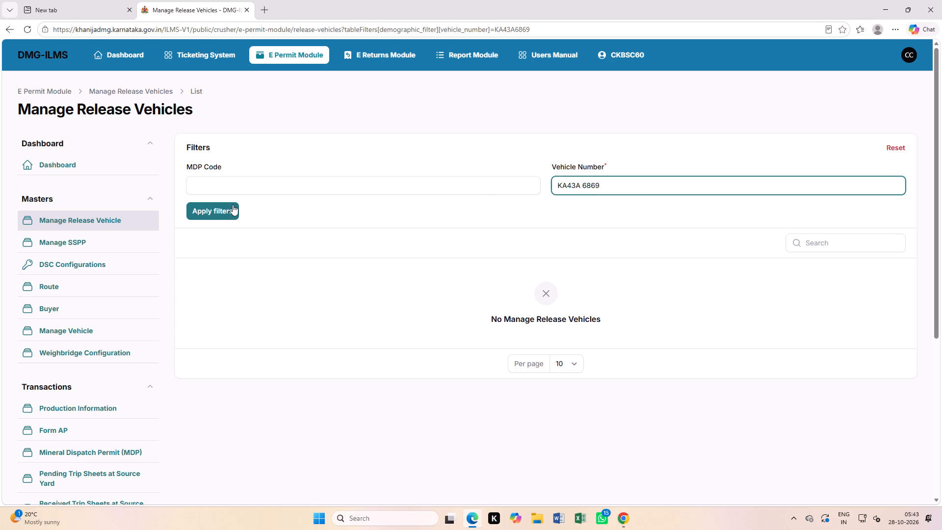
{"action": "left_click", "coordinate": [223, 205]}
{"action": "left_click", "coordinate": [223, 205]}
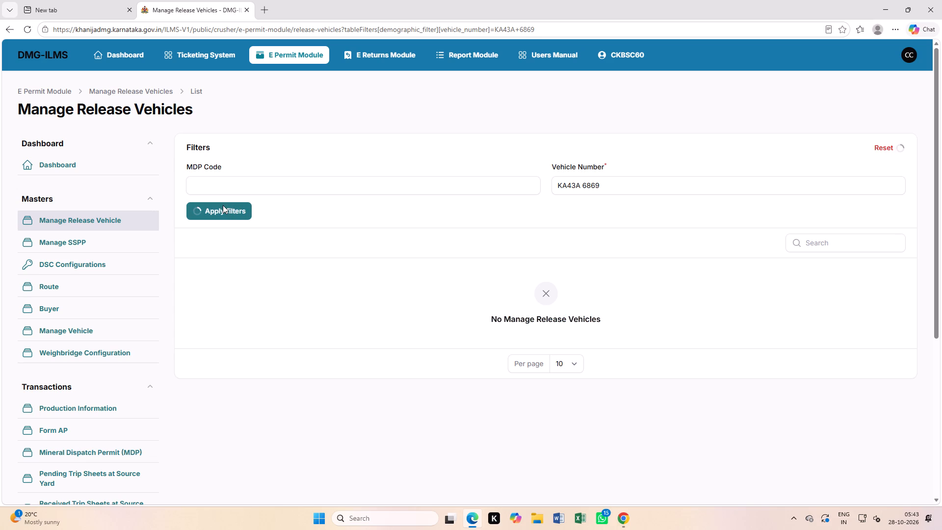
{"action": "left_click", "coordinate": [273, 57]}
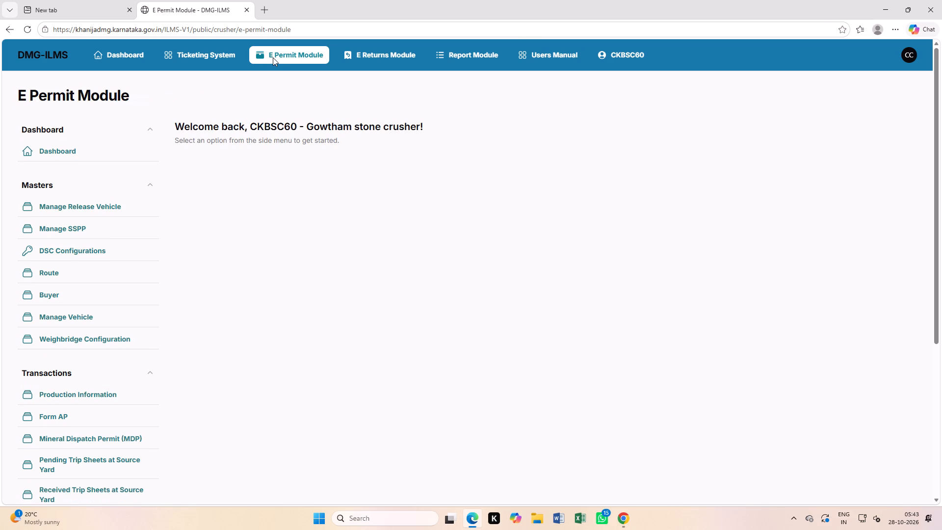
{"action": "left_click", "coordinate": [60, 201]}
{"action": "left_click", "coordinate": [656, 186]}
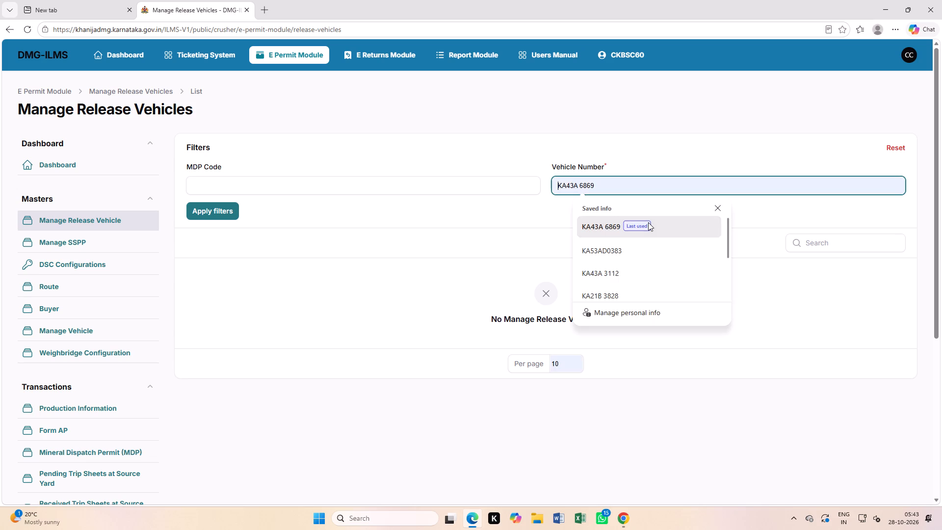
{"action": "left_click", "coordinate": [648, 222]}
{"action": "left_click", "coordinate": [197, 214]}
{"action": "left_click", "coordinate": [206, 211]}
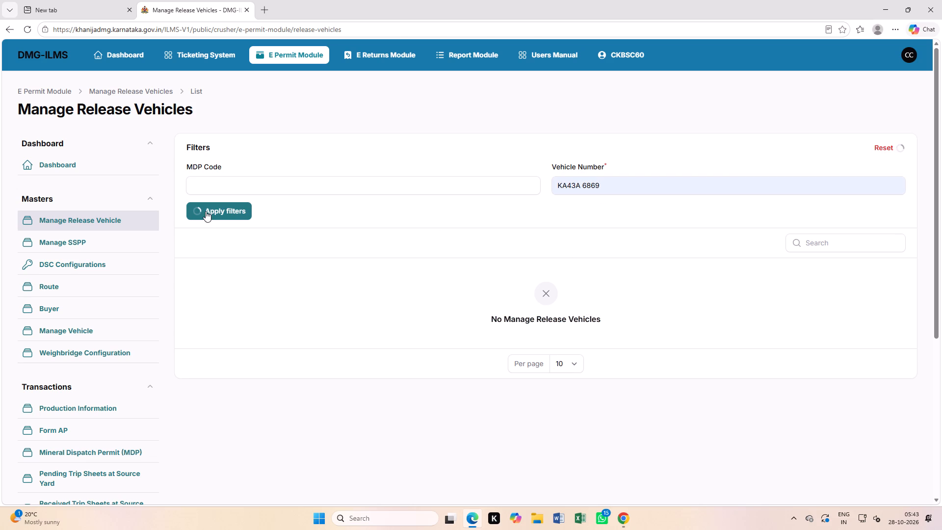
{"action": "left_click", "coordinate": [206, 211]}
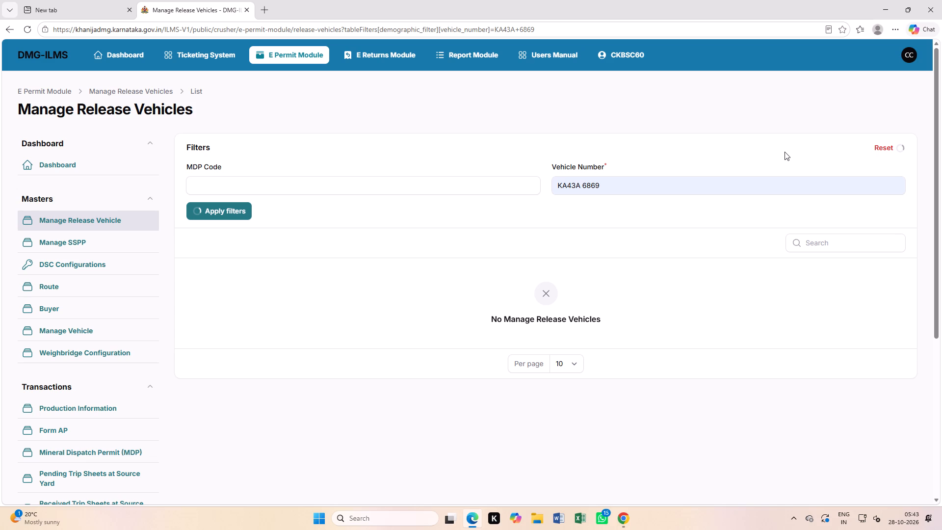
Return to the permit form in Chrome, dismiss the mobile number notice and search the vehicle number selection for 6869 again.
{"action": "left_click", "coordinate": [281, 52]}
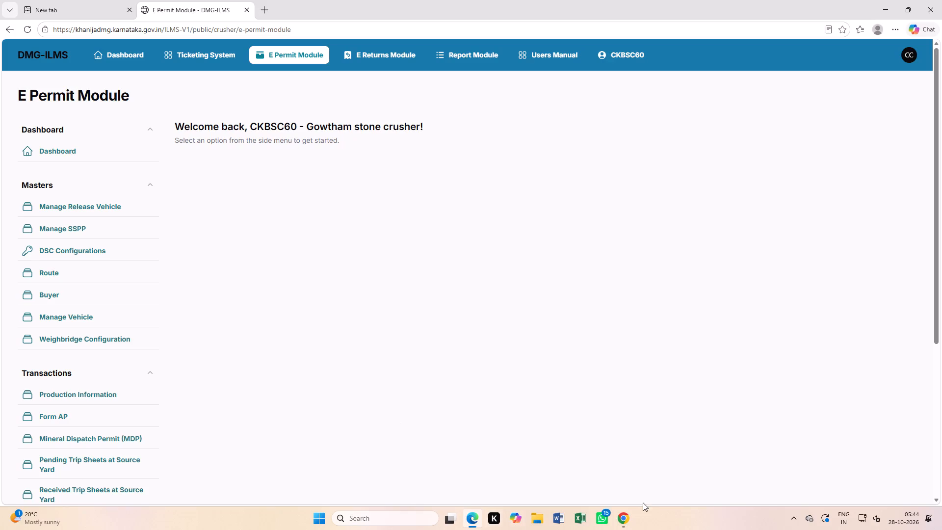
{"action": "left_click", "coordinate": [629, 520]}
{"action": "left_click", "coordinate": [516, 453]}
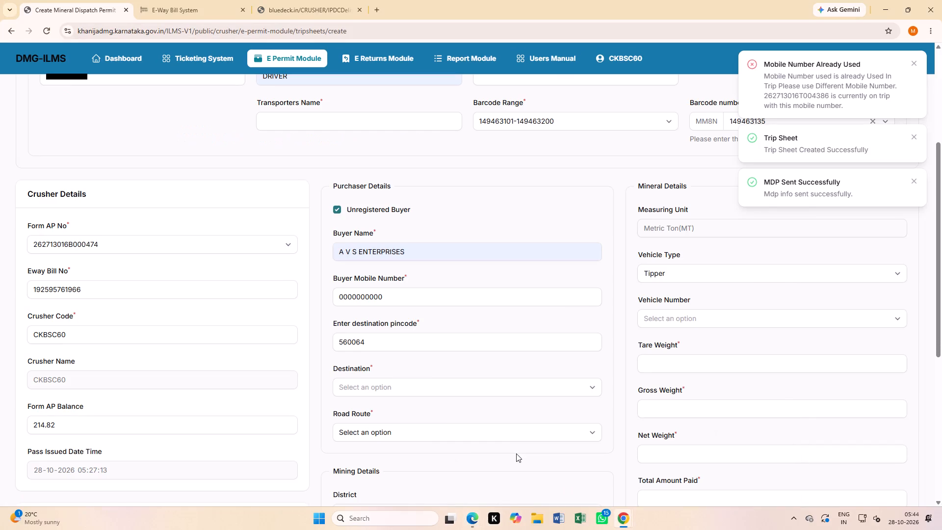
{"action": "left_click", "coordinate": [916, 62]}
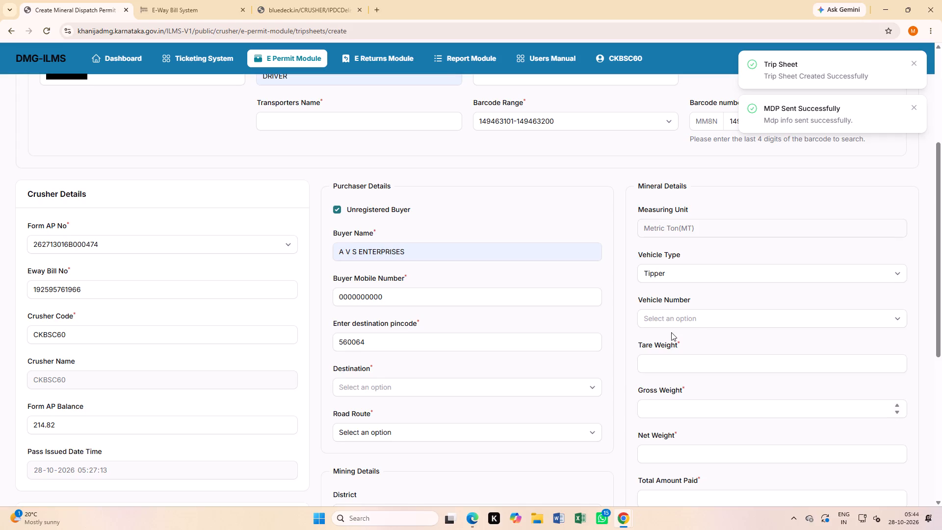
{"action": "left_click", "coordinate": [688, 320]}
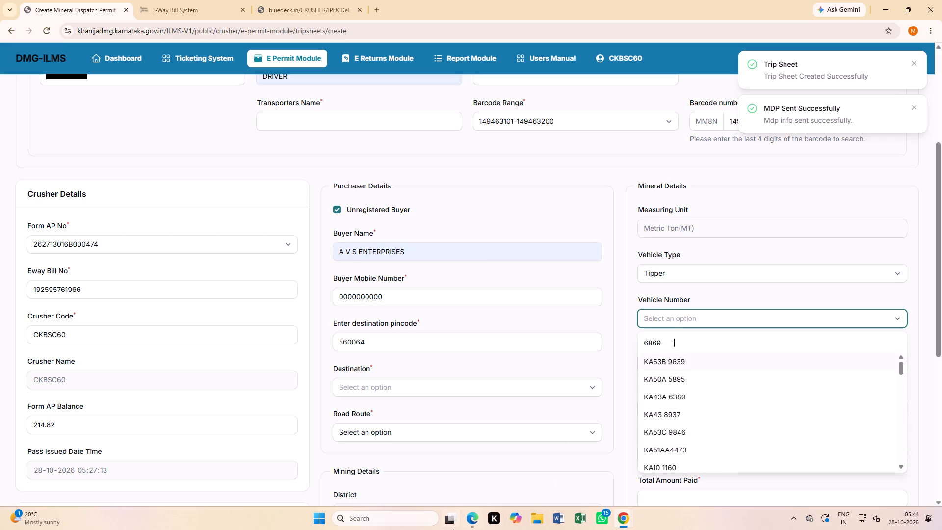
{"action": "left_click", "coordinate": [467, 517]}
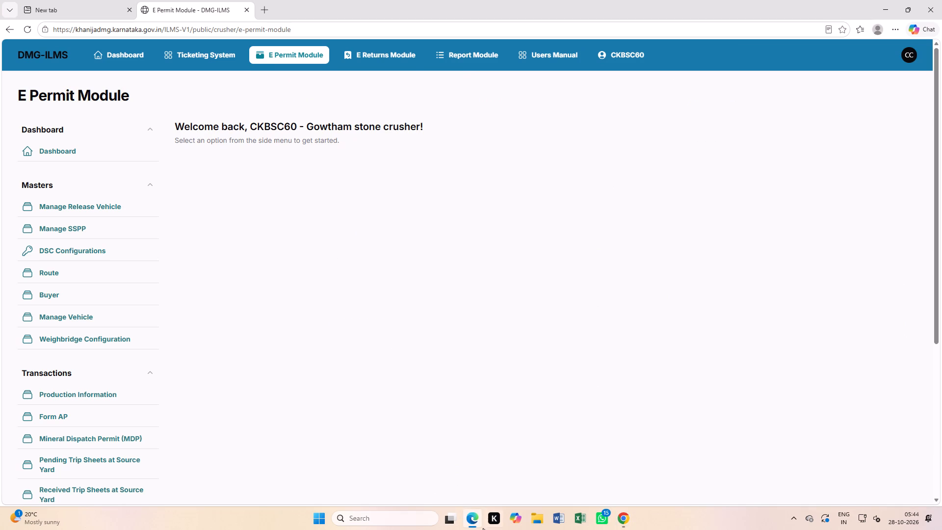
{"action": "left_click", "coordinate": [119, 210]}
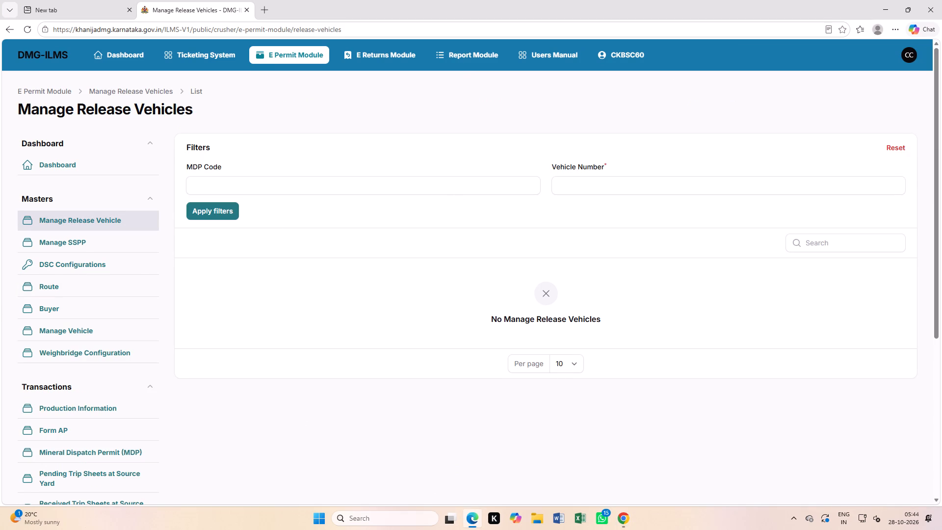
{"action": "left_click", "coordinate": [650, 184]}
{"action": "left_click", "coordinate": [607, 231]}
{"action": "left_click", "coordinate": [563, 216]}
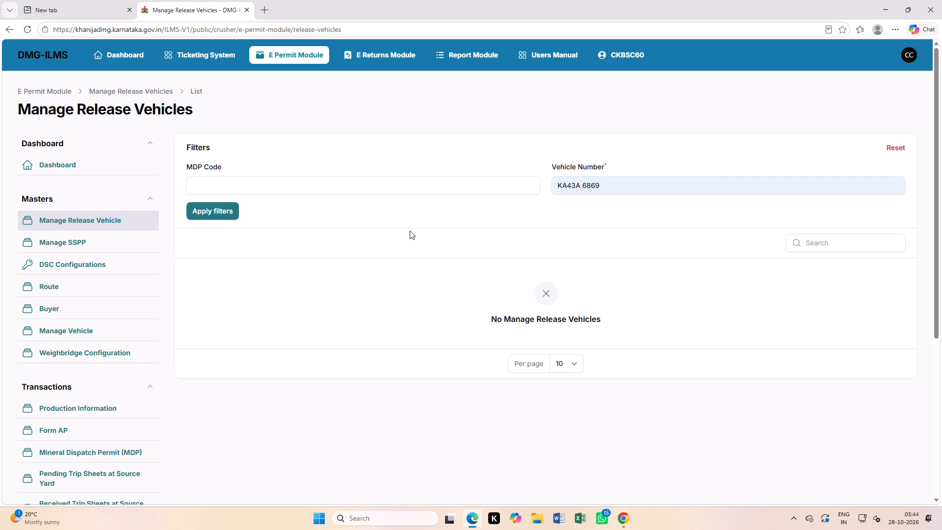
{"action": "left_click", "coordinate": [199, 207]}
{"action": "left_click", "coordinate": [203, 206]}
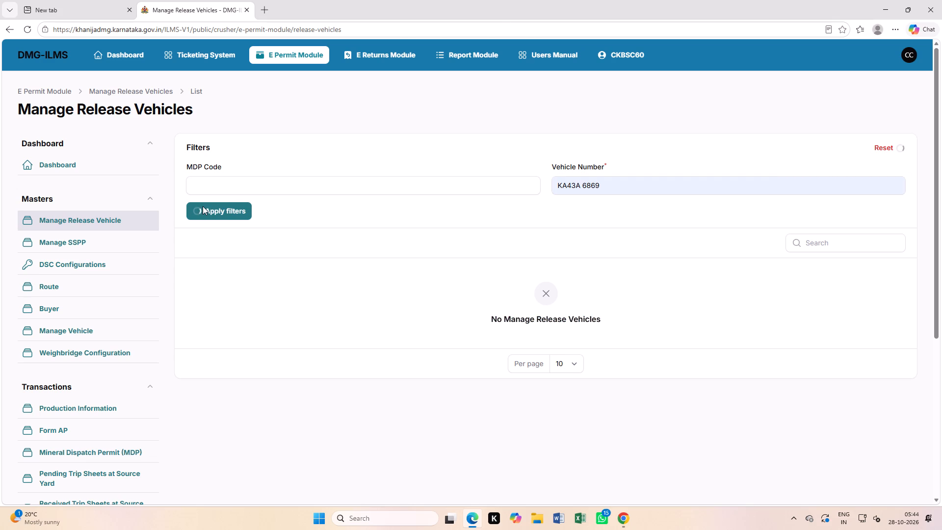
{"action": "left_click", "coordinate": [207, 209]}
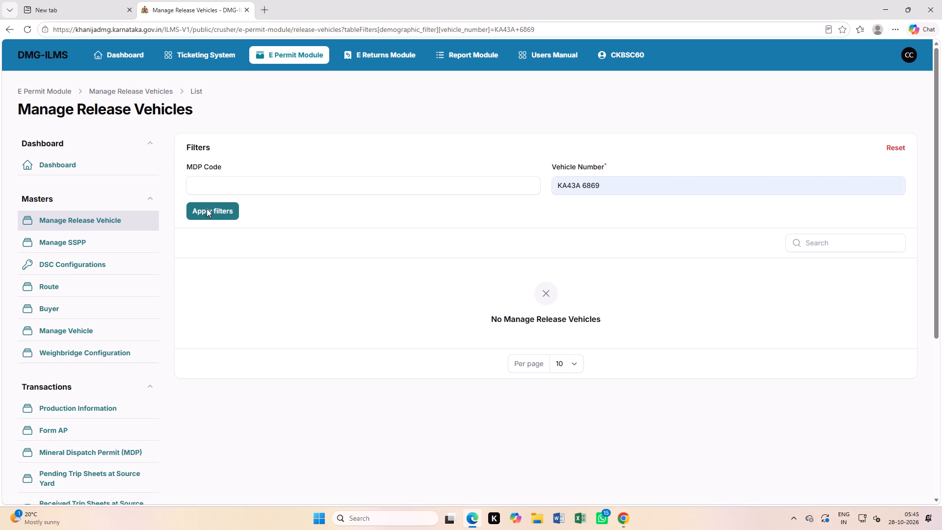
{"action": "left_click", "coordinate": [658, 193]}
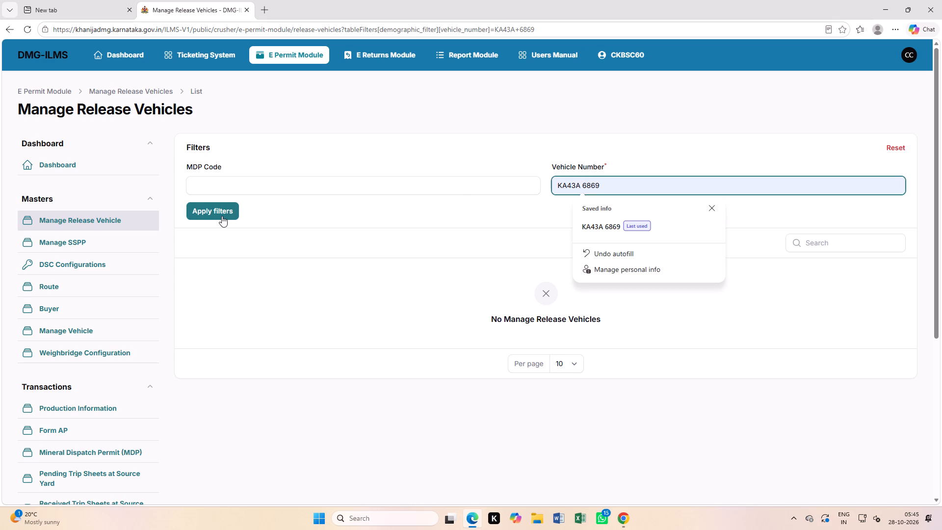
{"action": "left_click", "coordinate": [222, 216]}
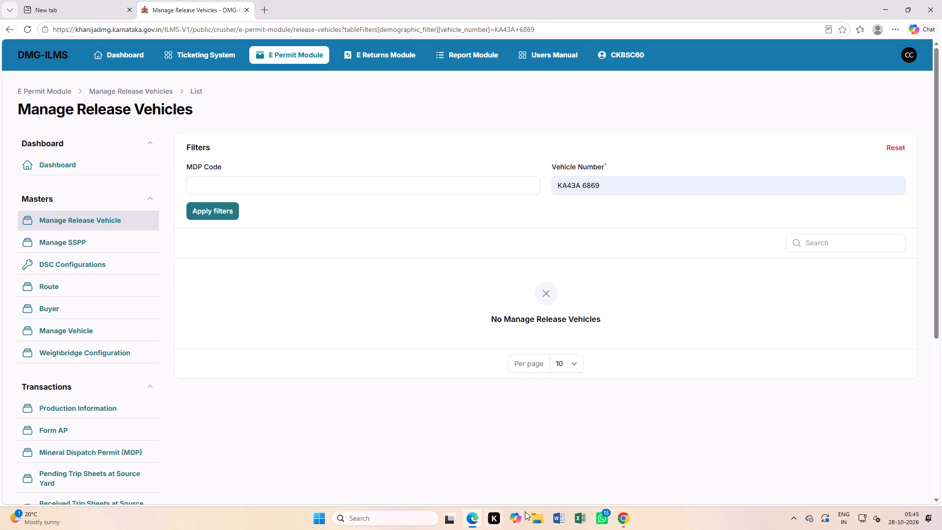
Switch to the crusher system in Chrome and open its Inward Item Weight entry under Weighment.
{"action": "left_click", "coordinate": [618, 517]}
{"action": "left_click", "coordinate": [465, 459]}
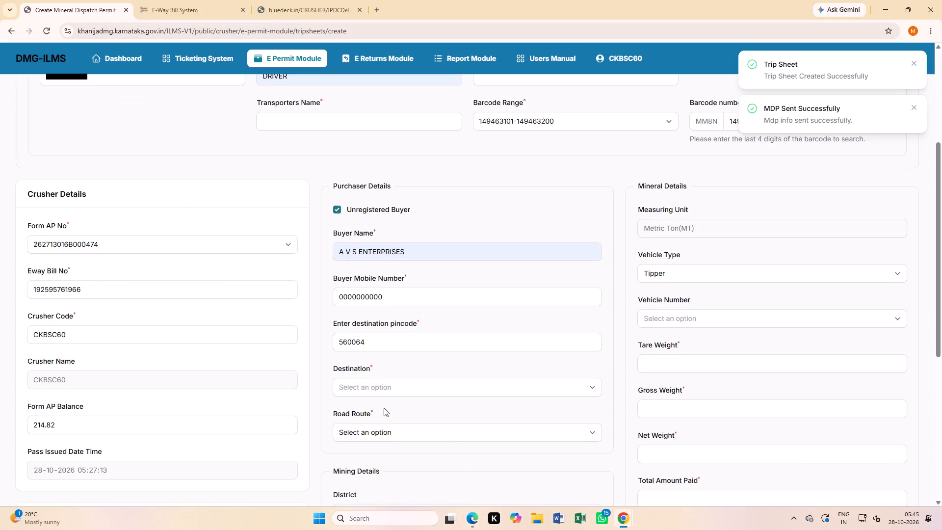
{"action": "scroll", "coordinate": [235, 281], "scroll_direction": "up", "scroll_amount": 8}
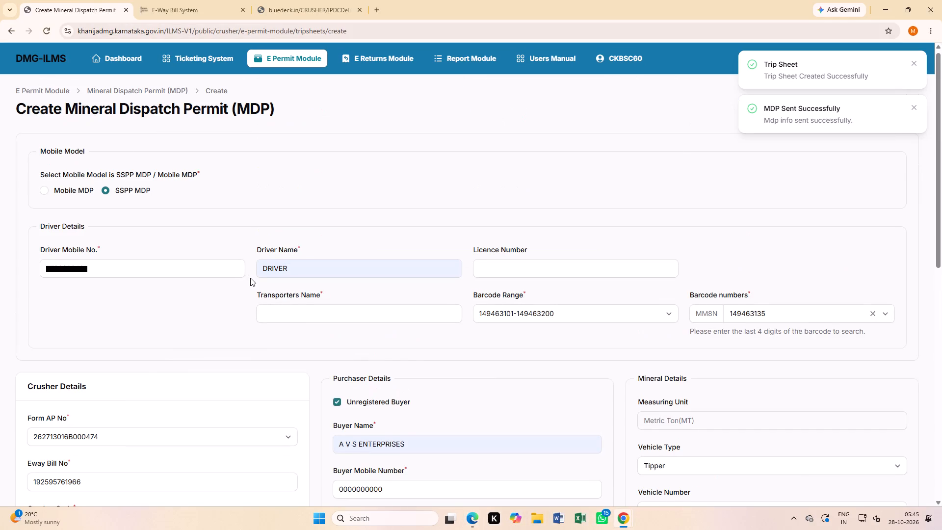
{"action": "left_click", "coordinate": [303, 0]}
{"action": "left_click", "coordinate": [354, 318]}
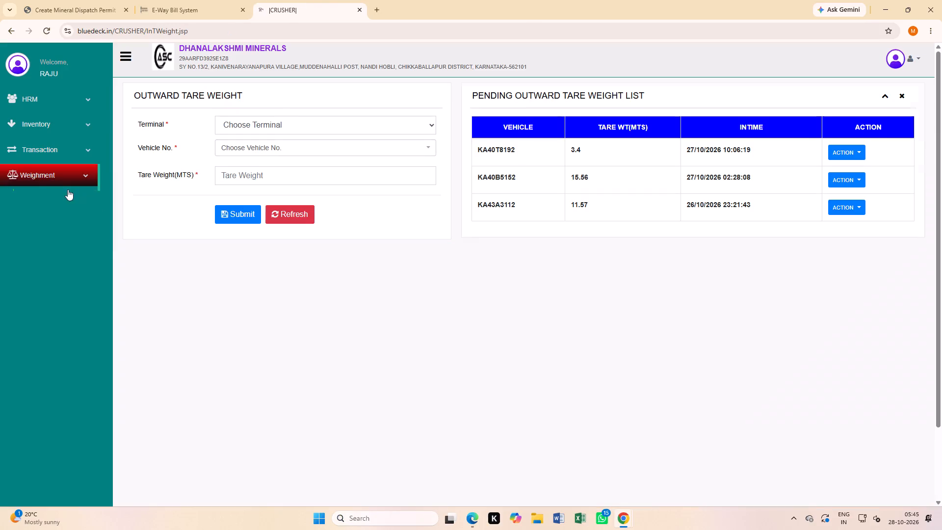
{"action": "left_click", "coordinate": [77, 229]}
Set the inward gross weight entry's terminal to WEIGH1, type to Vendor and vendor to Hosur quarry.
{"action": "left_click", "coordinate": [285, 125]}
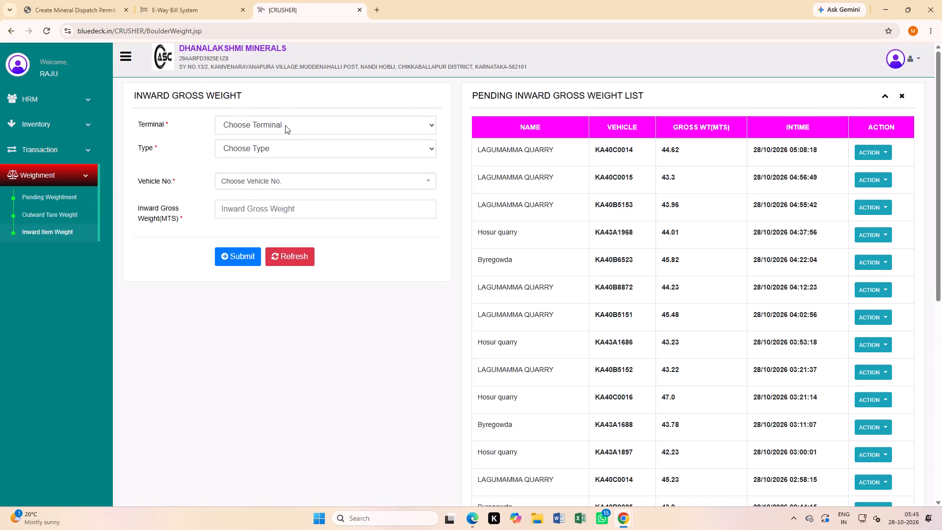
{"action": "double_click", "coordinate": [275, 156]}
{"action": "left_click", "coordinate": [273, 178]}
{"action": "left_click", "coordinate": [266, 169]}
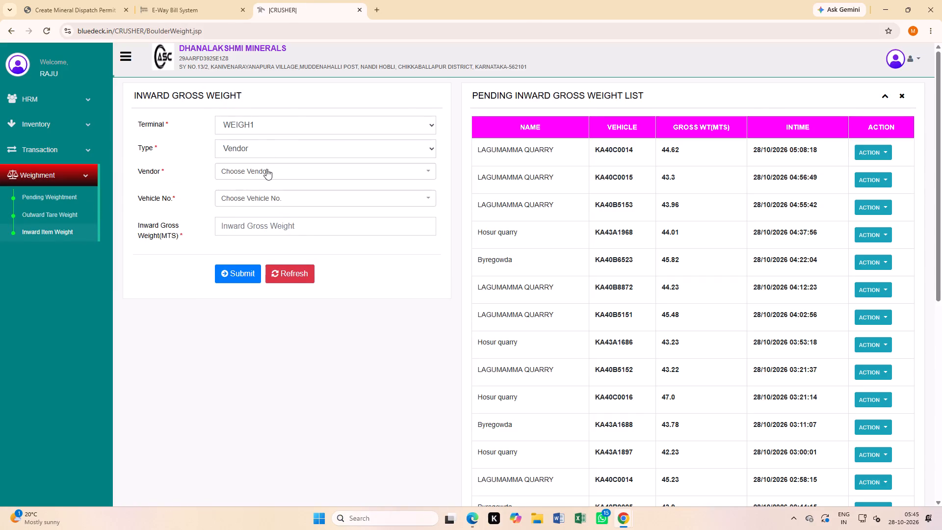
{"action": "left_click", "coordinate": [266, 169]}
{"action": "left_click", "coordinate": [274, 289]}
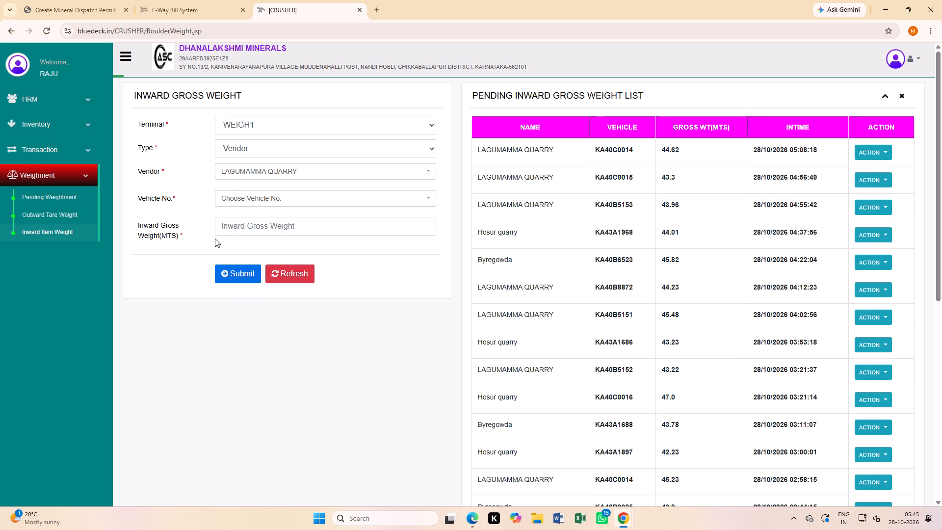
{"action": "left_click", "coordinate": [279, 167]}
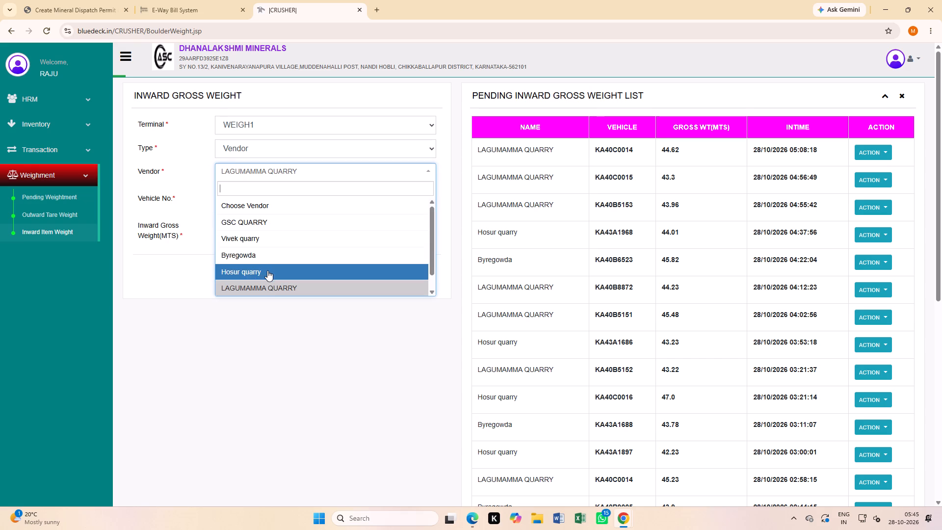
{"action": "left_click", "coordinate": [267, 270]}
{"action": "left_click", "coordinate": [262, 191]}
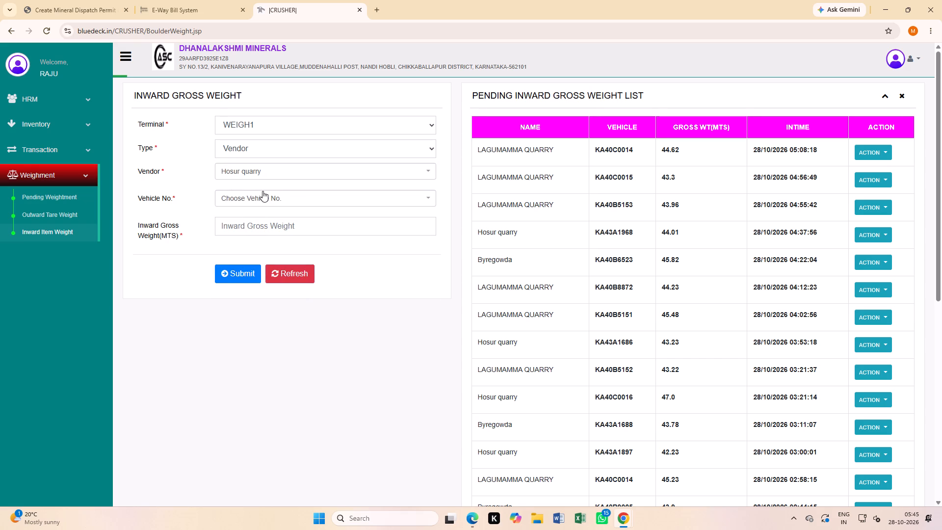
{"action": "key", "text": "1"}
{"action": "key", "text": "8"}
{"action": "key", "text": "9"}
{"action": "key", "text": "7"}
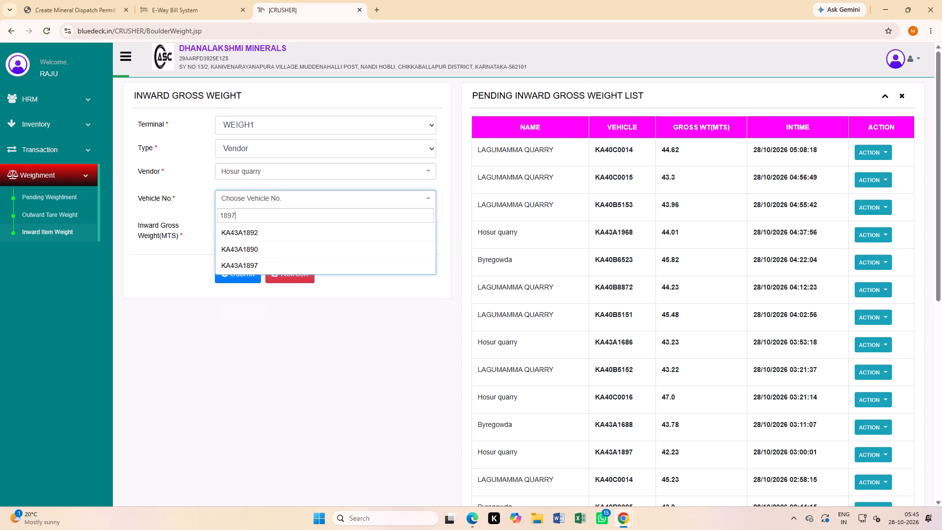
{"action": "left_click", "coordinate": [263, 236]}
{"action": "left_click", "coordinate": [263, 230]}
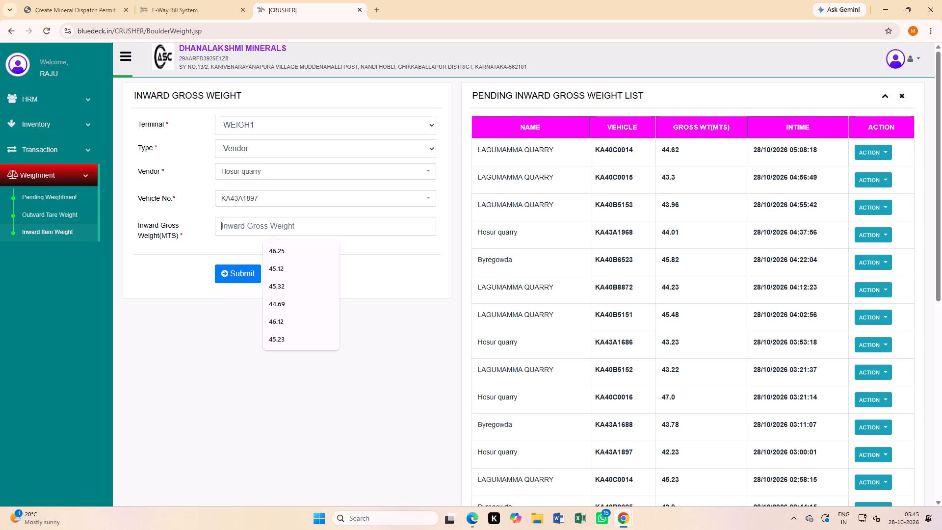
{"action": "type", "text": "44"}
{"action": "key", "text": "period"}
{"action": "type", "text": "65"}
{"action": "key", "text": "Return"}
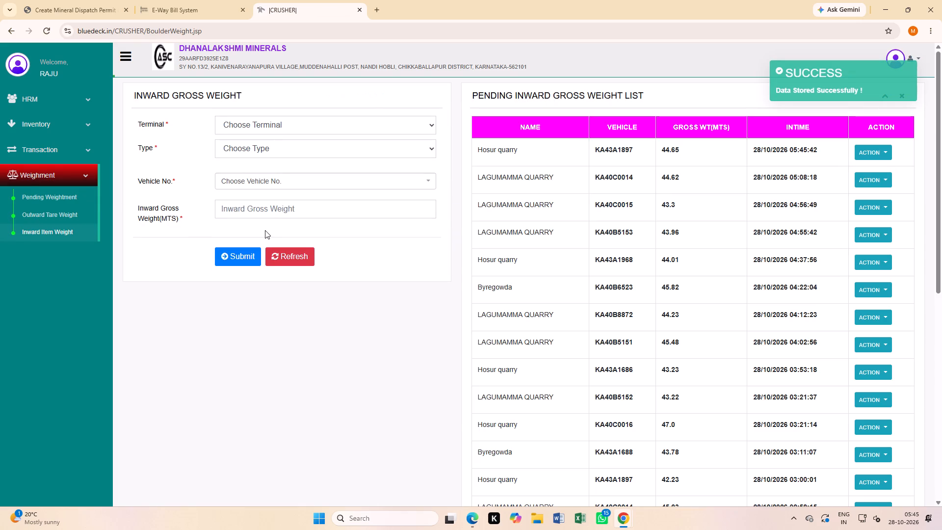
Look through the pending inward gross weight list for the recorded vehicle entries.
{"action": "scroll", "coordinate": [461, 235], "scroll_direction": "down", "scroll_amount": 7}
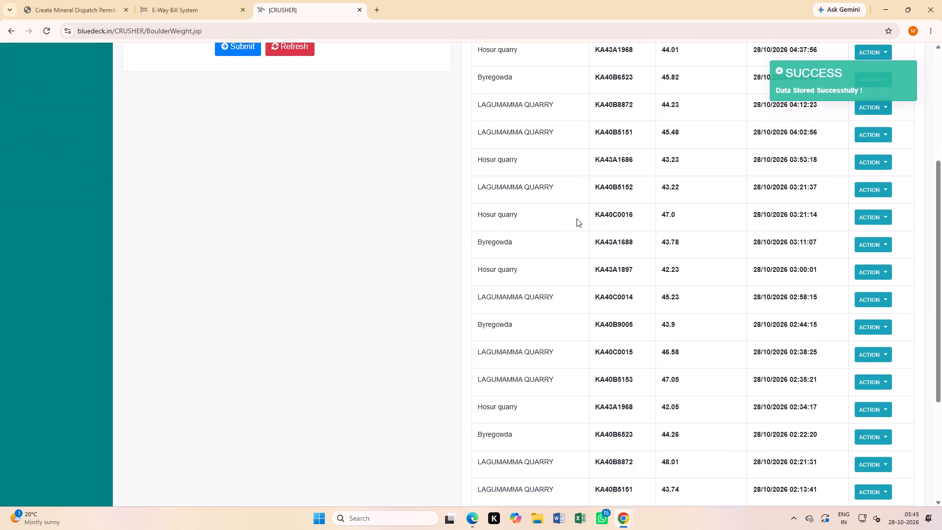
{"action": "scroll", "coordinate": [576, 215], "scroll_direction": "down", "scroll_amount": 3}
{"action": "scroll", "coordinate": [576, 215], "scroll_direction": "up", "scroll_amount": 7}
{"action": "scroll", "coordinate": [268, 255], "scroll_direction": "down", "scroll_amount": 1}
{"action": "scroll", "coordinate": [268, 255], "scroll_direction": "up", "scroll_amount": 4}
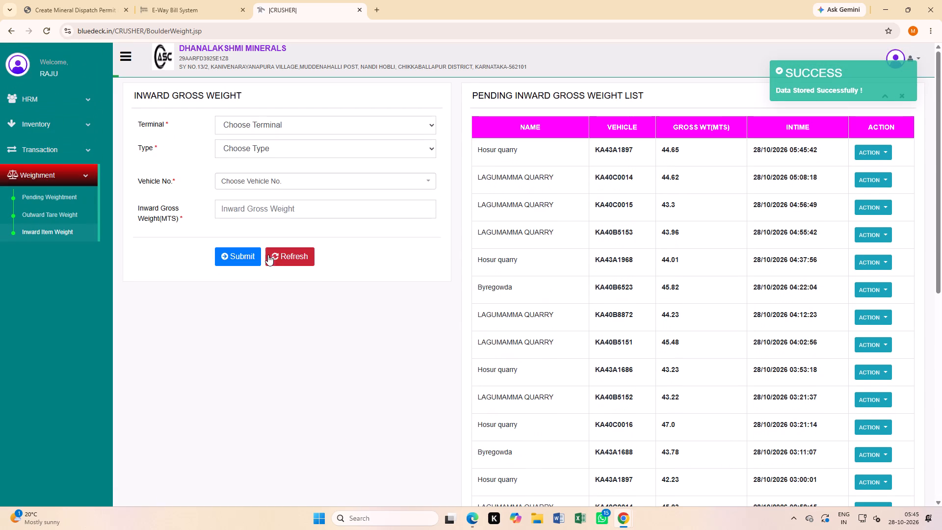
{"action": "scroll", "coordinate": [275, 255], "scroll_direction": "up", "scroll_amount": 4}
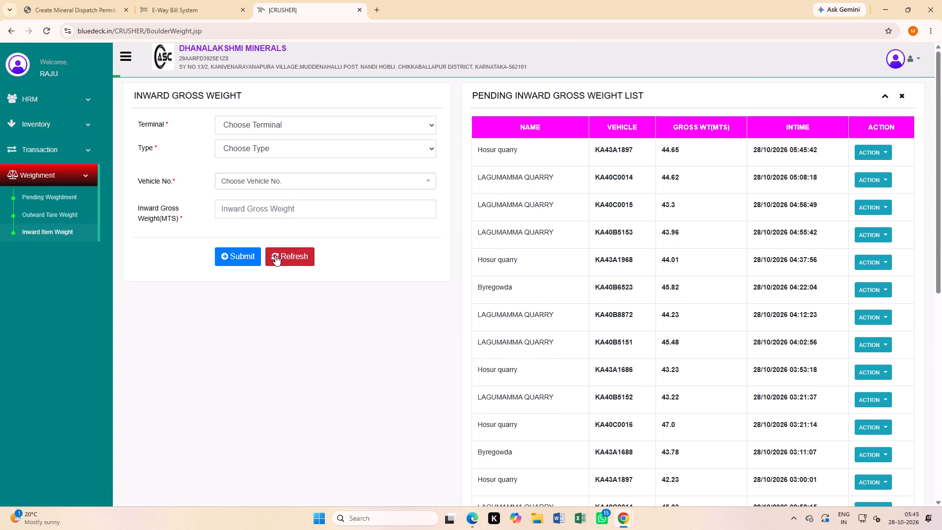
{"action": "scroll", "coordinate": [275, 255], "scroll_direction": "up", "scroll_amount": 6}
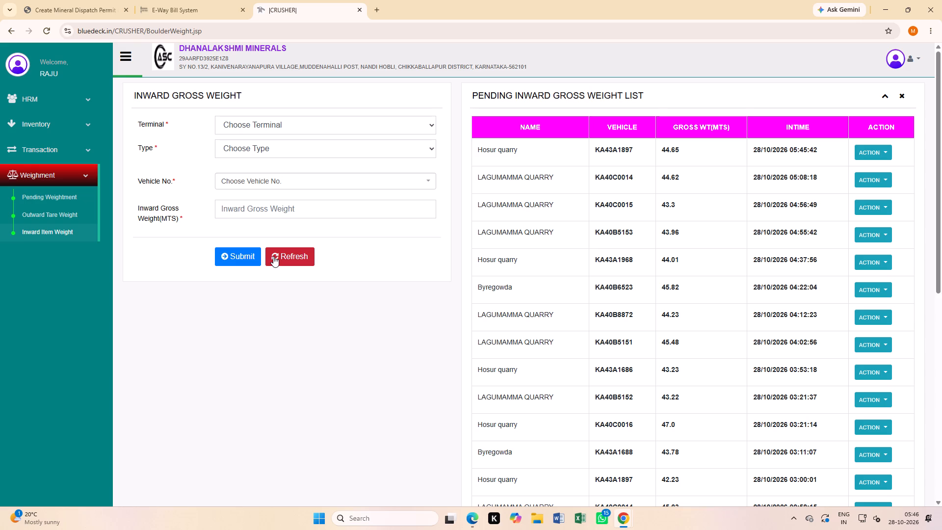
{"action": "scroll", "coordinate": [941, 171], "scroll_direction": "up", "scroll_amount": 2}
{"action": "scroll", "coordinate": [664, 344], "scroll_direction": "down", "scroll_amount": 3}
{"action": "scroll", "coordinate": [215, 399], "scroll_direction": "up", "scroll_amount": 5}
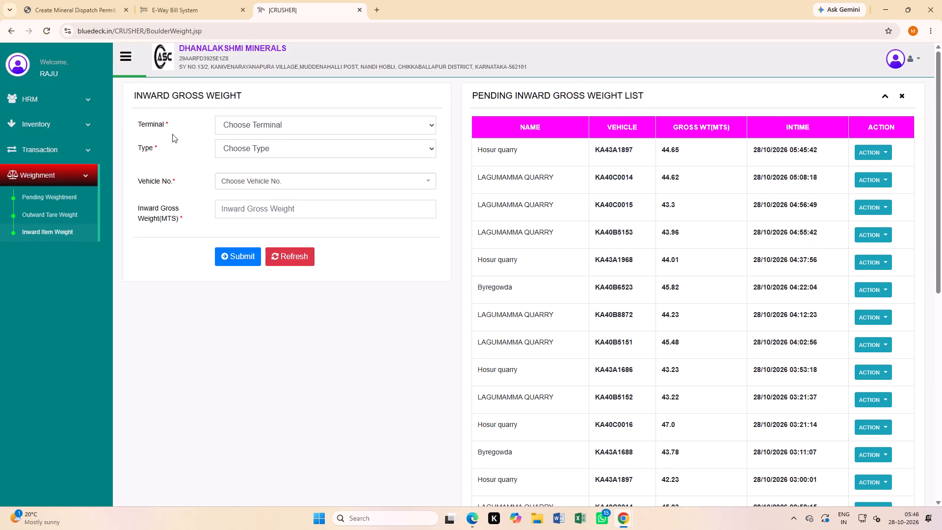
Set the inward gross weight entry's terminal to WEIGH1, type to Vendor and vendor to Byregowda.
{"action": "left_click", "coordinate": [254, 116]}
{"action": "left_click", "coordinate": [262, 153]}
{"action": "left_click", "coordinate": [255, 150]}
{"action": "double_click", "coordinate": [254, 174]}
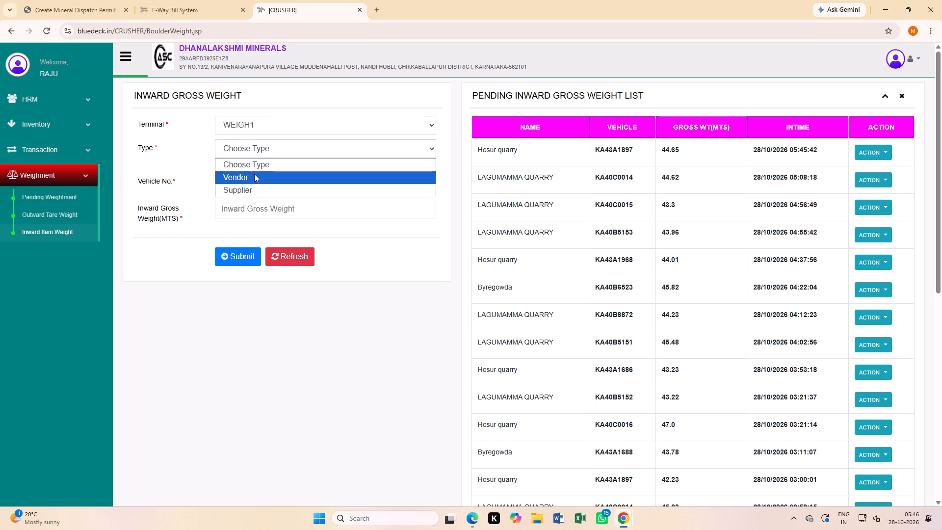
{"action": "left_click", "coordinate": [256, 173]}
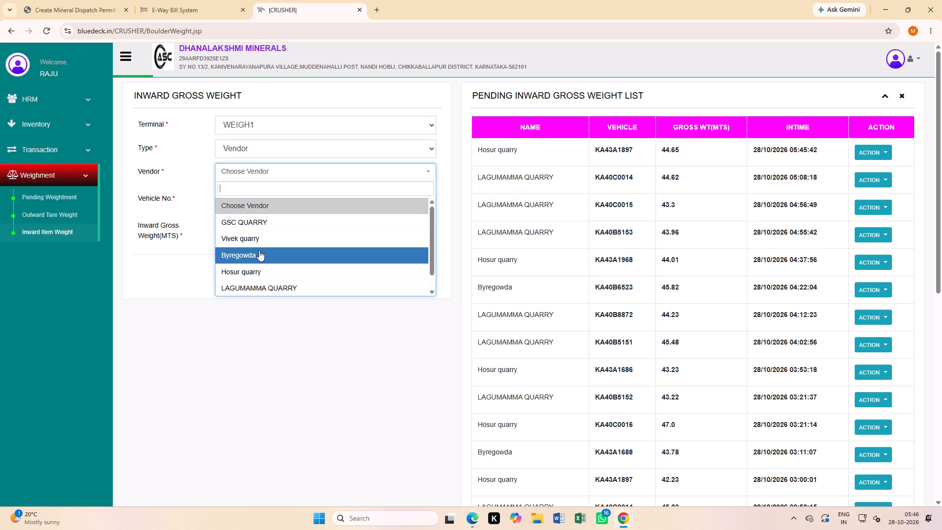
{"action": "left_click", "coordinate": [259, 250]}
{"action": "left_click", "coordinate": [252, 199]}
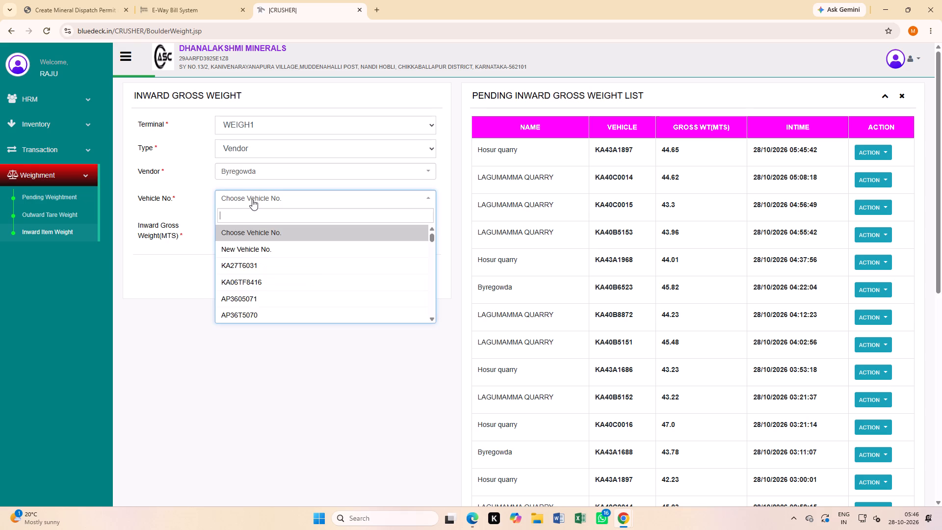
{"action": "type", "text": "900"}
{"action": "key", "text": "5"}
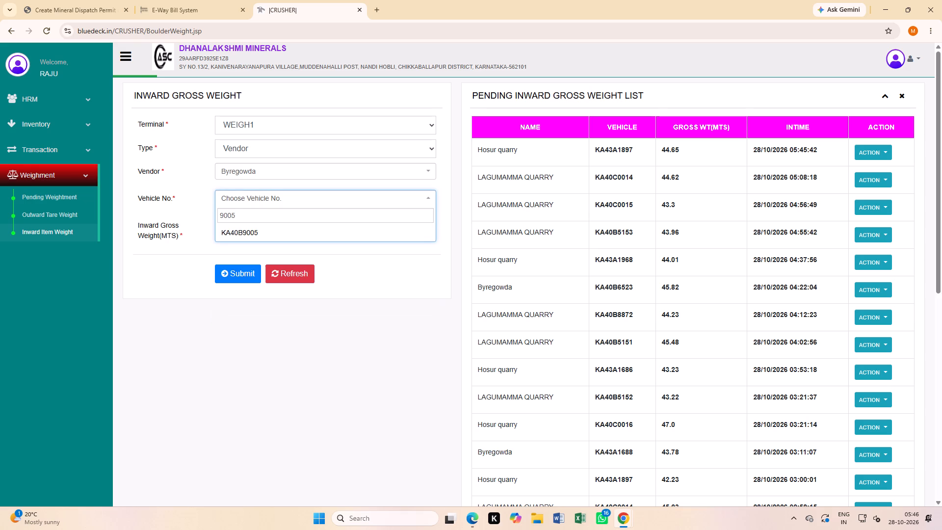
{"action": "double_click", "coordinate": [259, 231]}
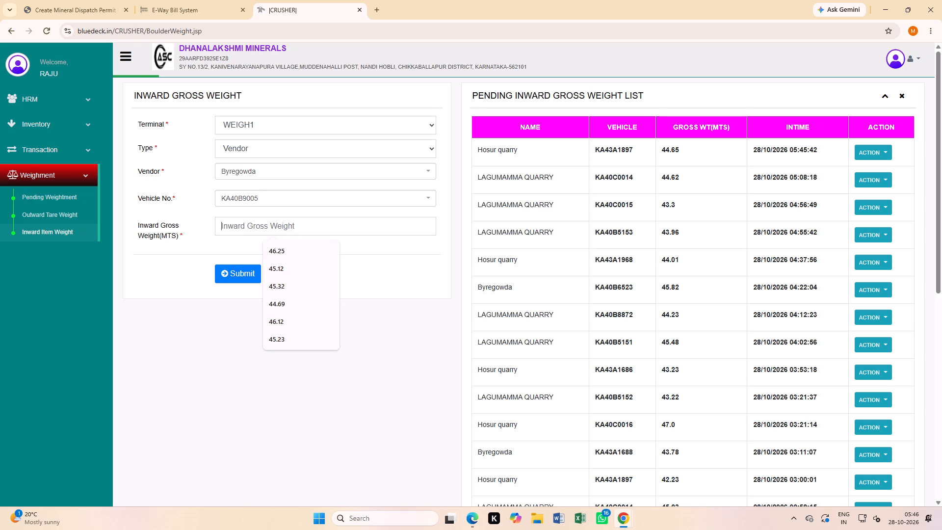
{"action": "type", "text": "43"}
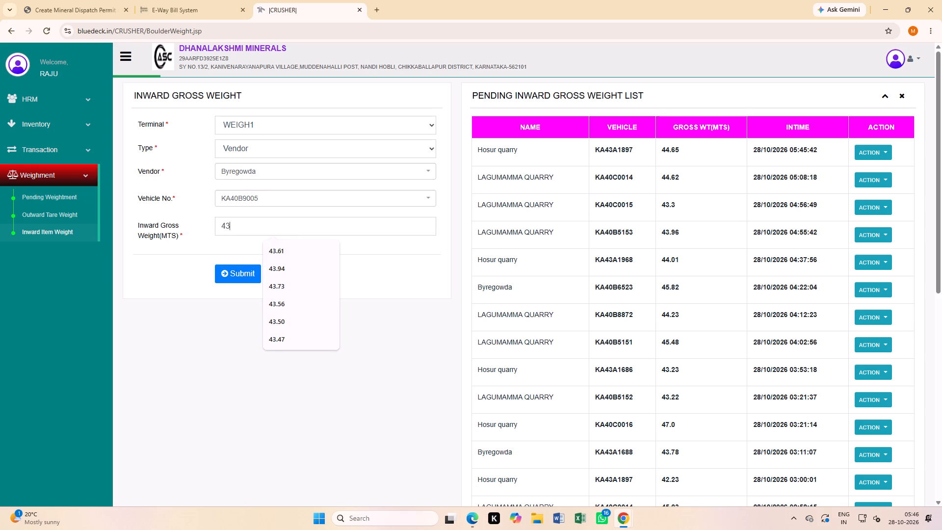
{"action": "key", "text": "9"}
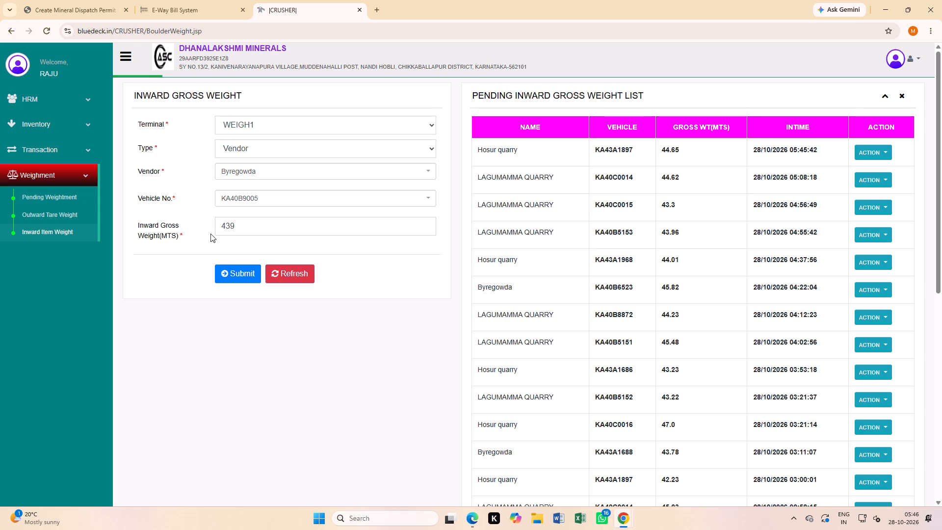
{"action": "left_click", "coordinate": [229, 228]}
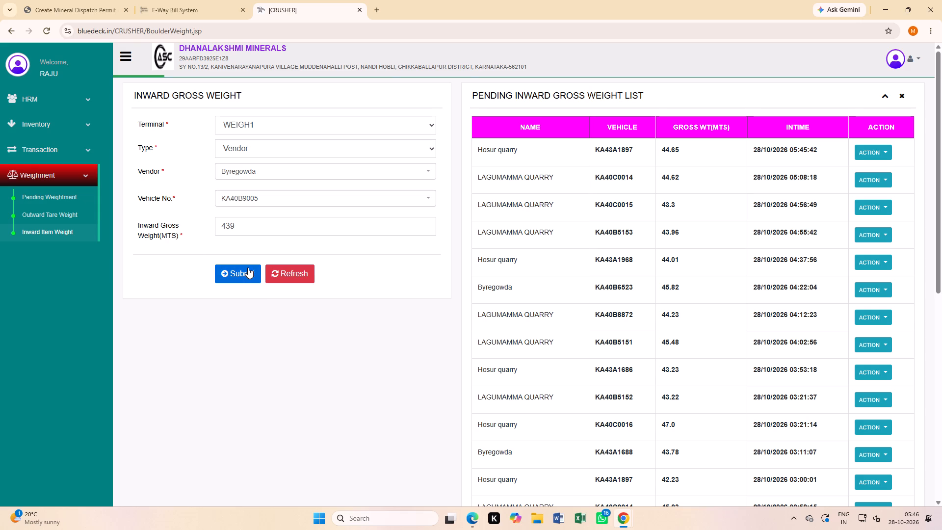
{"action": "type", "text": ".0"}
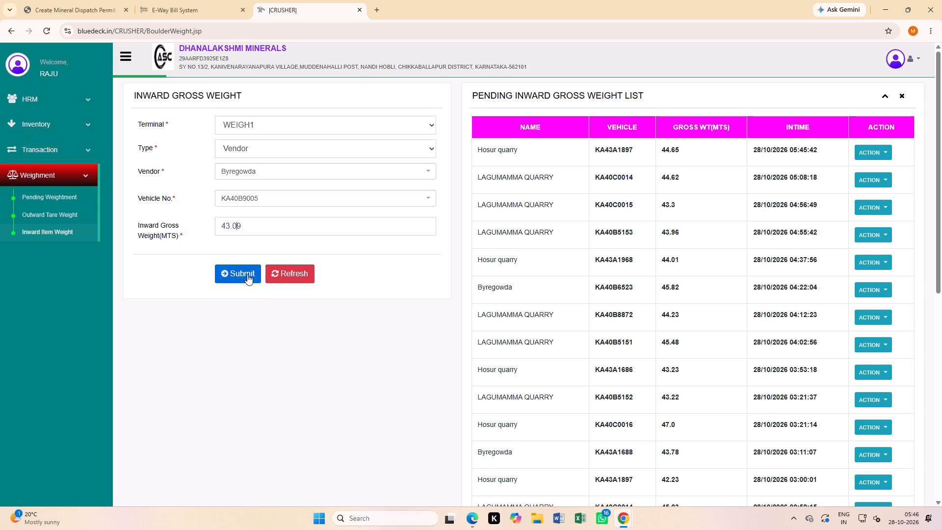
{"action": "left_click", "coordinate": [247, 274]}
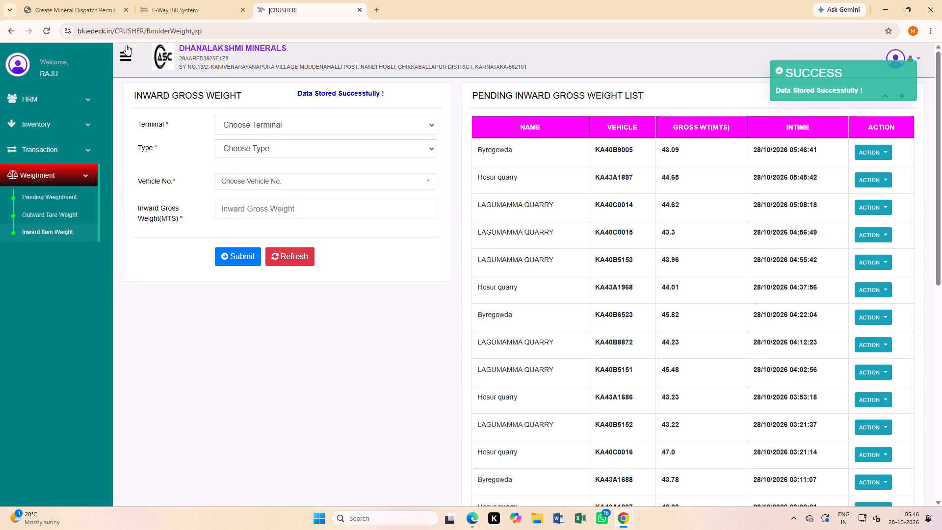
Return to the Create Mineral Dispatch Permit form and search its vehicle numbers for 6869.
{"action": "left_click", "coordinate": [88, 3]}
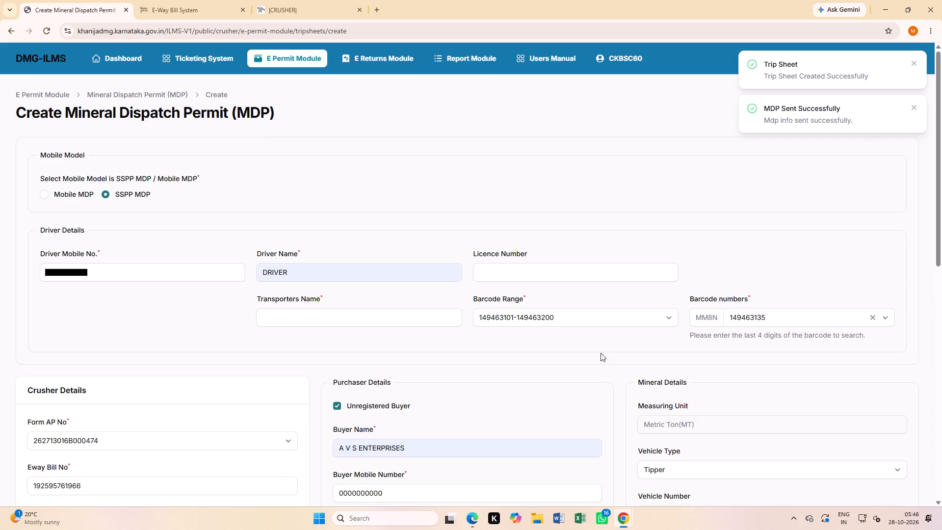
{"action": "scroll", "coordinate": [421, 303], "scroll_direction": "down", "scroll_amount": 1}
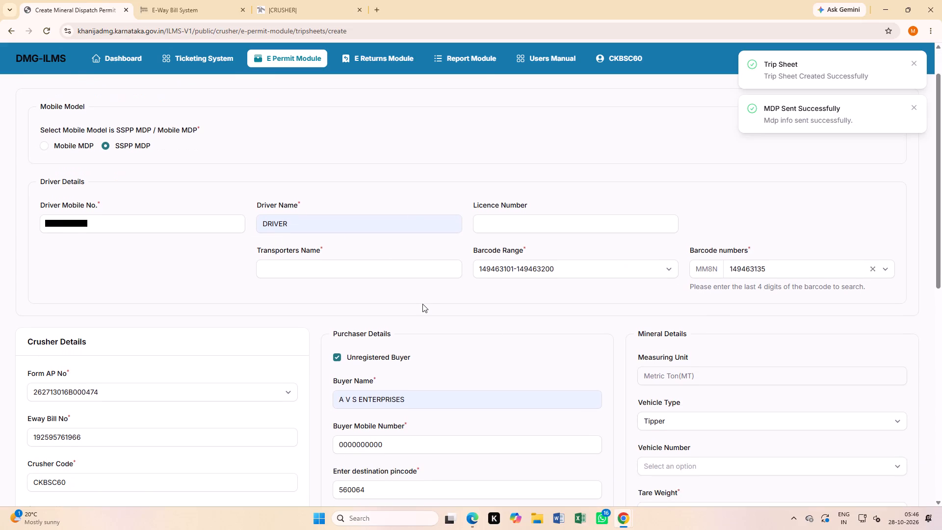
{"action": "scroll", "coordinate": [422, 304], "scroll_direction": "down", "scroll_amount": 1}
{"action": "scroll", "coordinate": [572, 312], "scroll_direction": "down", "scroll_amount": 3}
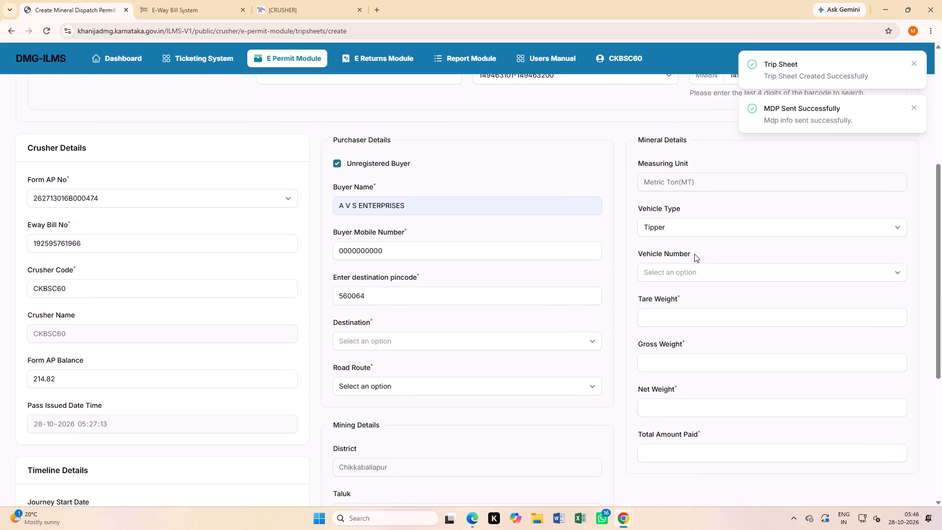
{"action": "left_click", "coordinate": [669, 272]}
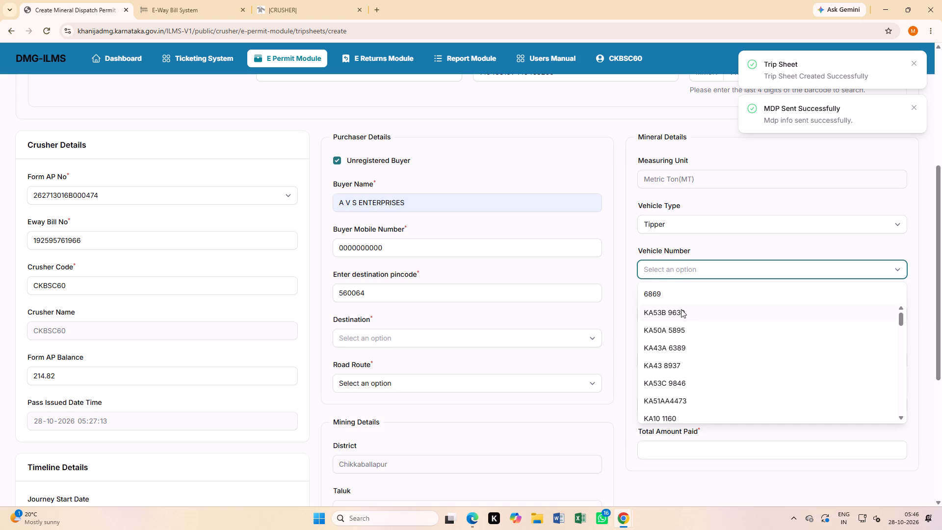
{"action": "key", "text": "BackSpace"}
{"action": "key", "text": "BackSpace"}
{"action": "key", "text": "BackSpace"}
{"action": "key", "text": "BackSpace"}
{"action": "key", "text": "BackSpace"}
{"action": "key", "text": "BackSpace"}
{"action": "key", "text": "BackSpace"}
{"action": "key", "text": "BackSpace"}
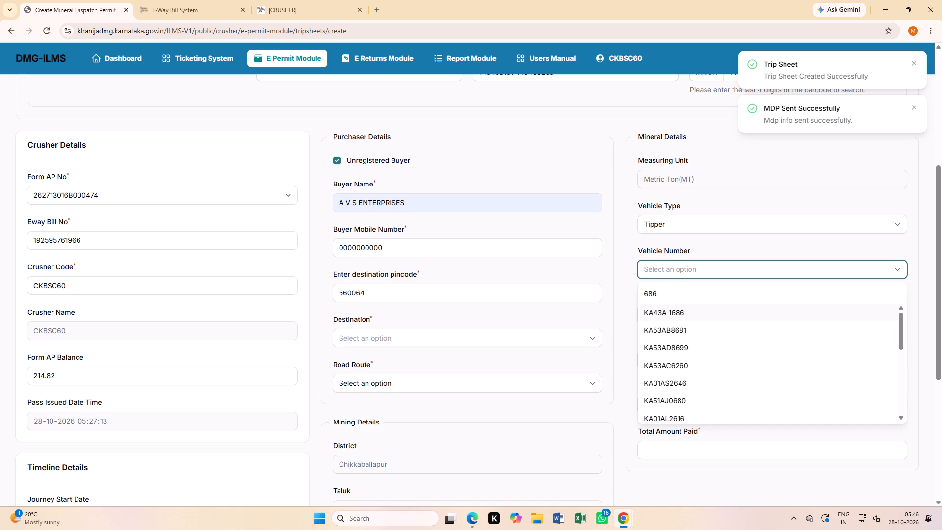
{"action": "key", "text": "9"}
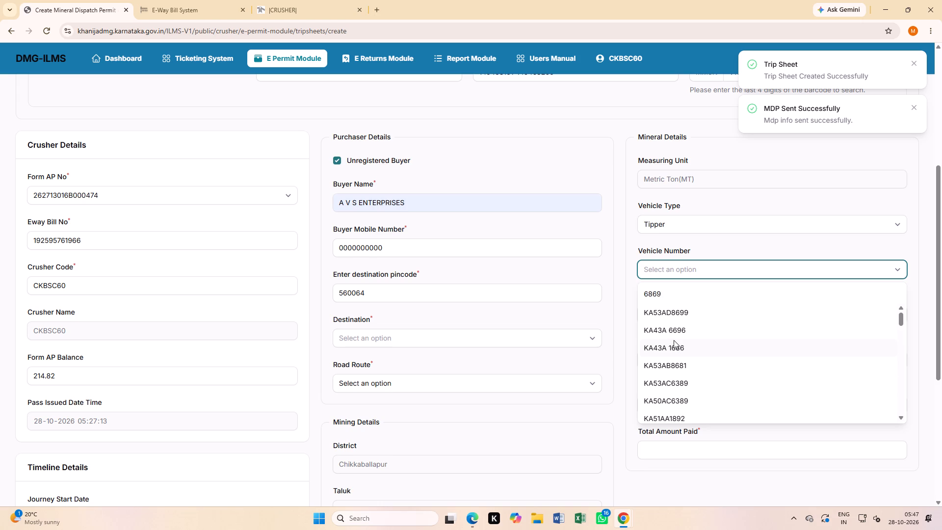
{"action": "key", "text": "BackSpace"}
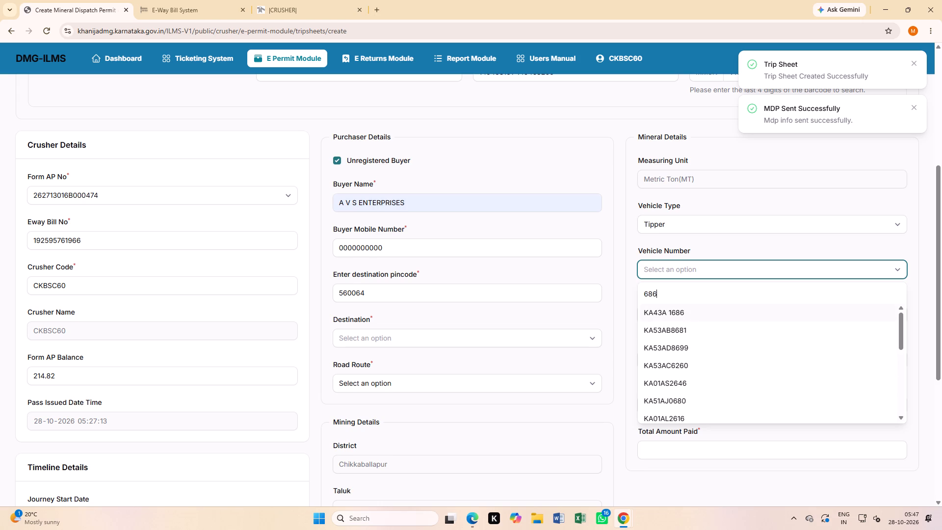
{"action": "key", "text": "BackSpace"}
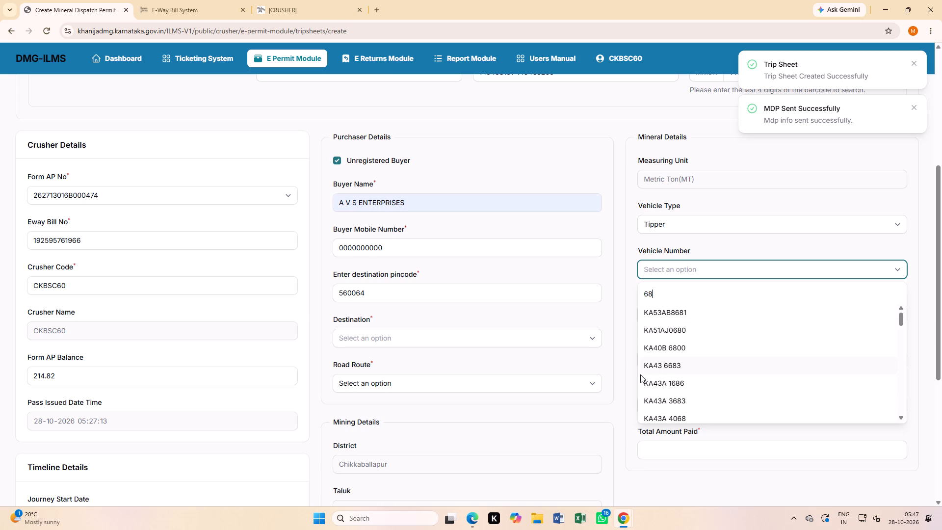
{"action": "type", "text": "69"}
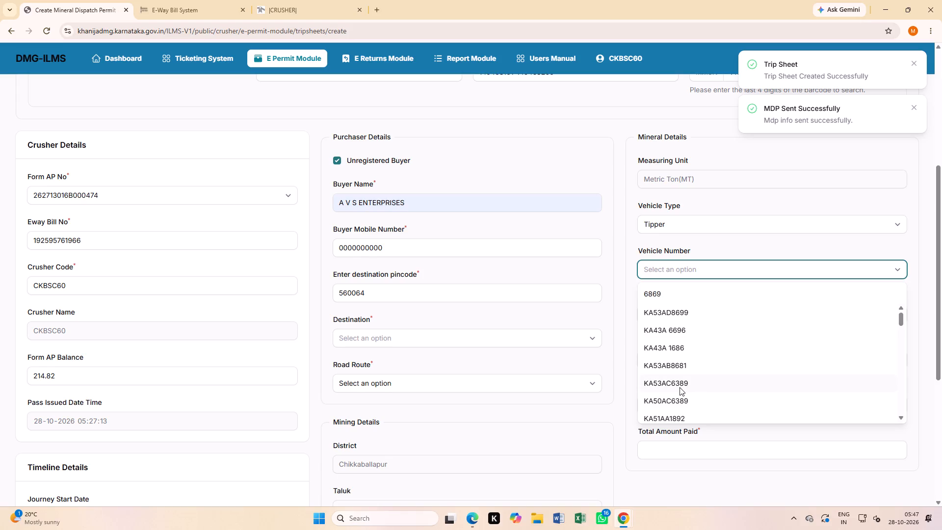
{"action": "scroll", "coordinate": [680, 400], "scroll_direction": "down", "scroll_amount": 2}
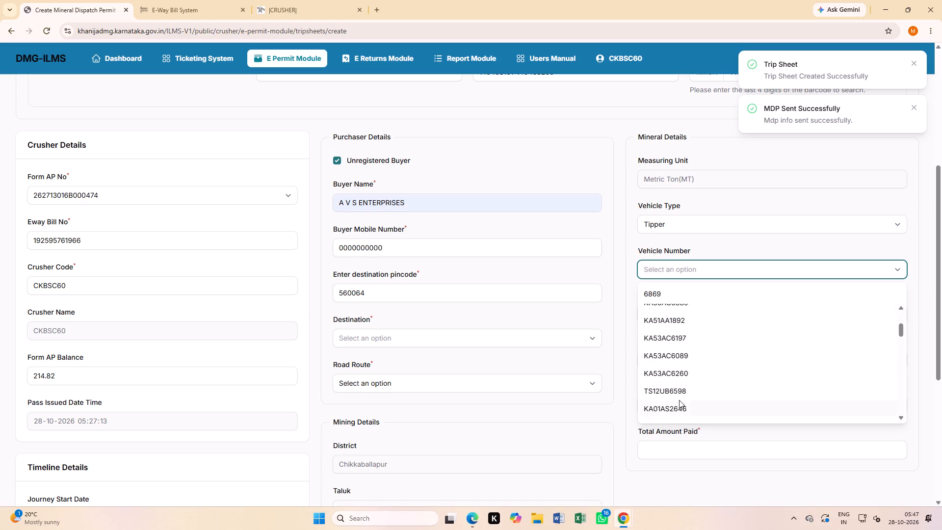
{"action": "scroll", "coordinate": [679, 400], "scroll_direction": "up", "scroll_amount": 4}
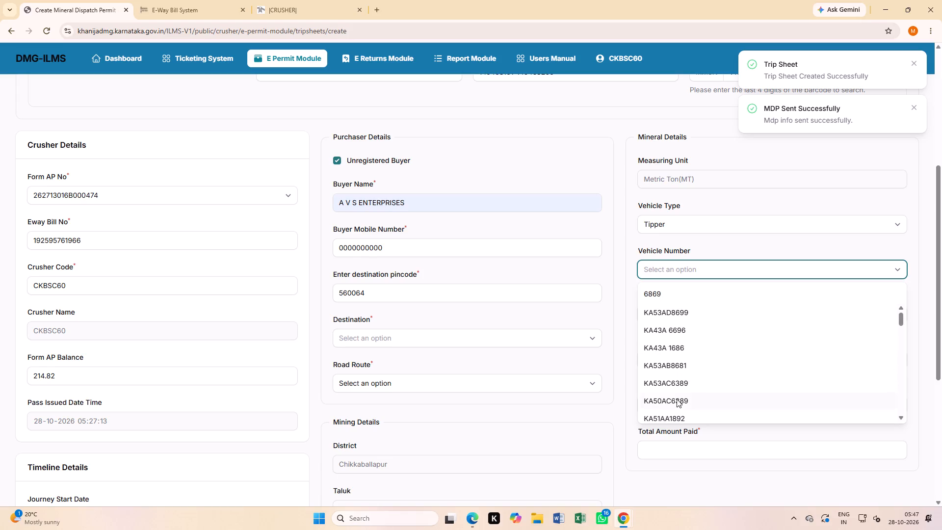
{"action": "scroll", "coordinate": [677, 399], "scroll_direction": "down", "scroll_amount": 2}
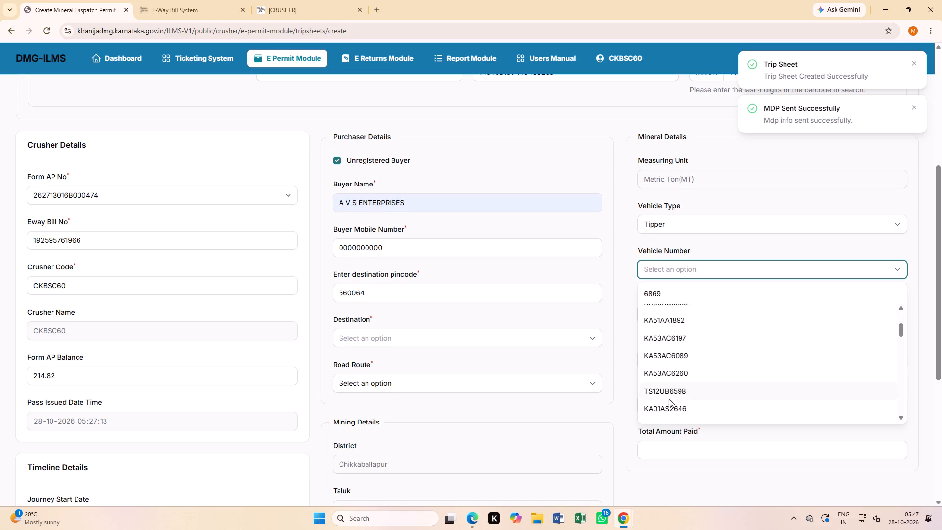
{"action": "scroll", "coordinate": [669, 399], "scroll_direction": "up", "scroll_amount": 4}
{"action": "scroll", "coordinate": [475, 389], "scroll_direction": "up", "scroll_amount": 4}
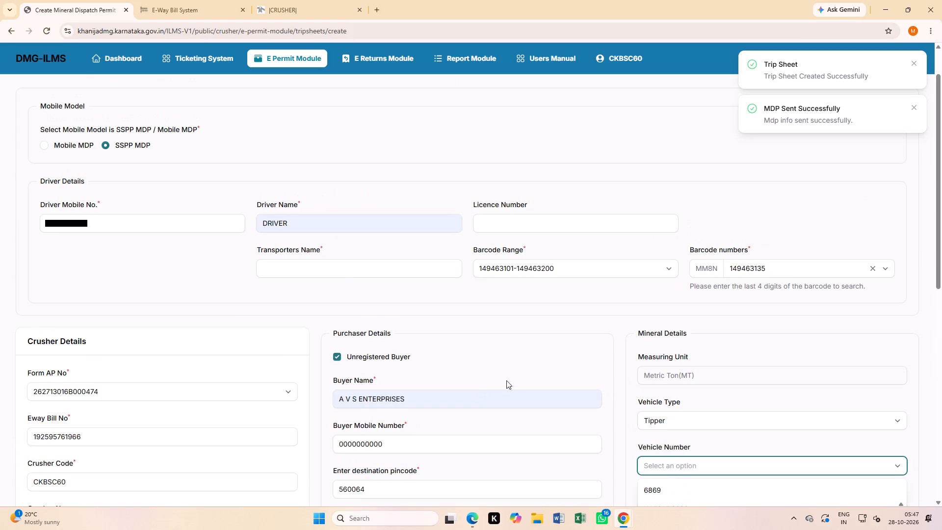
Leave the permit form and open the Manage Release Vehicles list of the E Permit Module.
{"action": "scroll", "coordinate": [179, 307], "scroll_direction": "up", "scroll_amount": 3}
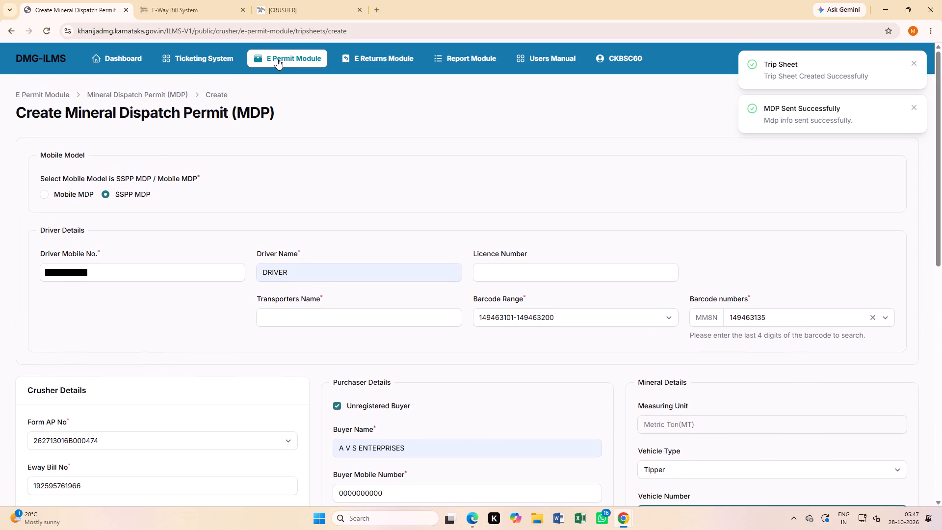
{"action": "left_click", "coordinate": [277, 59]}
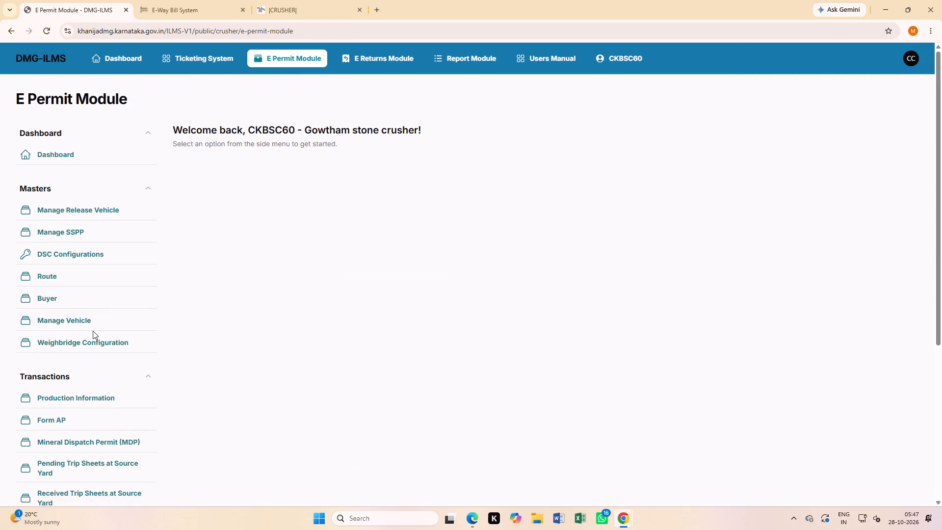
{"action": "scroll", "coordinate": [94, 367], "scroll_direction": "down", "scroll_amount": 3}
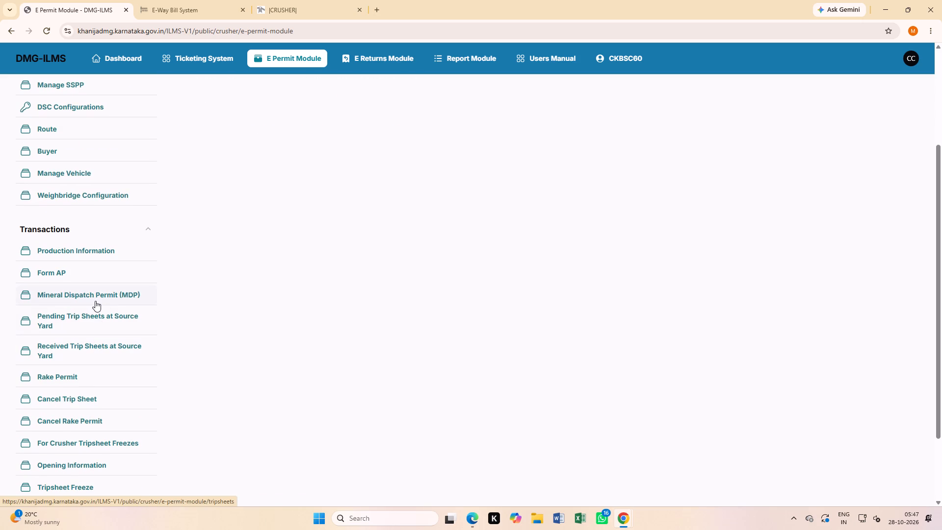
{"action": "scroll", "coordinate": [95, 301], "scroll_direction": "up", "scroll_amount": 3}
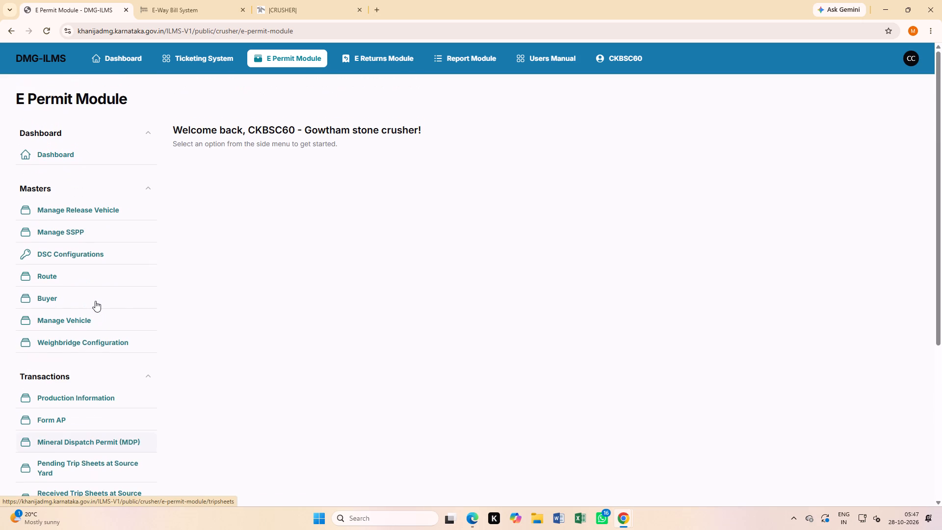
{"action": "scroll", "coordinate": [95, 301], "scroll_direction": "down", "scroll_amount": 1}
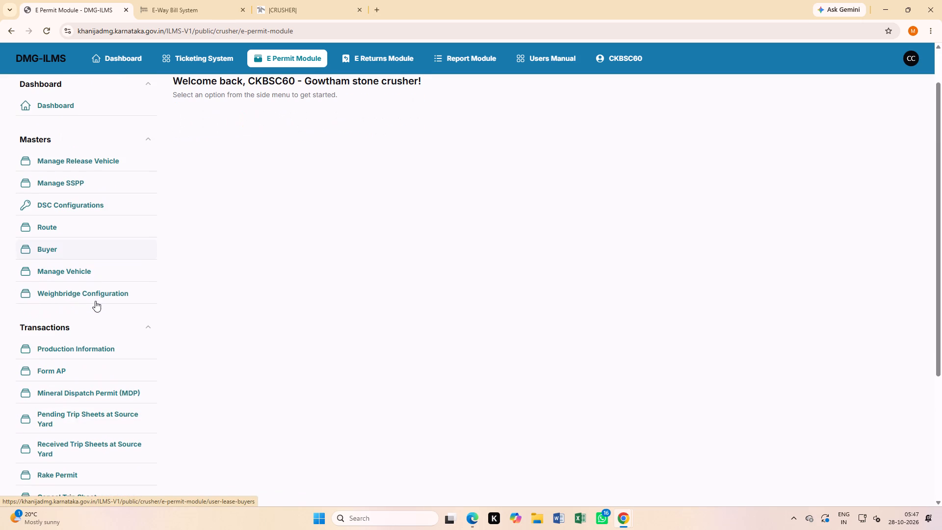
{"action": "scroll", "coordinate": [101, 368], "scroll_direction": "down", "scroll_amount": 1}
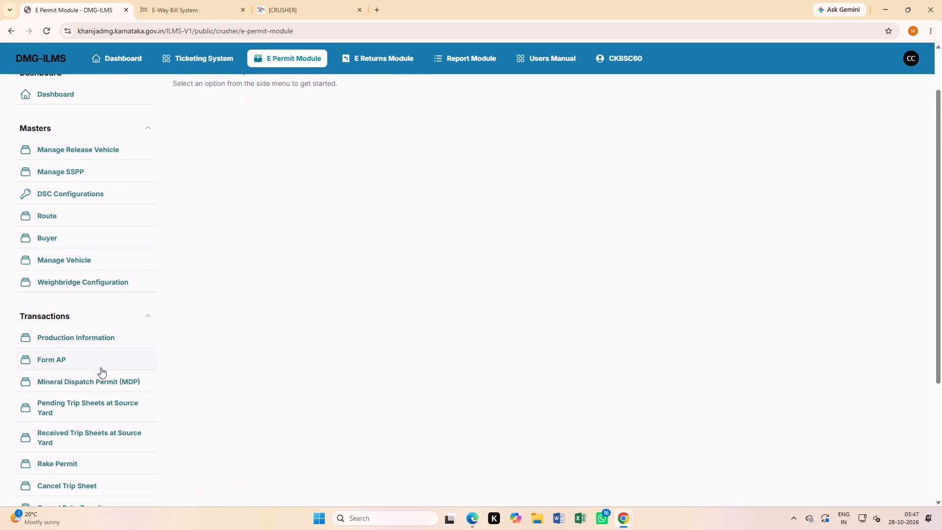
{"action": "scroll", "coordinate": [101, 368], "scroll_direction": "down", "scroll_amount": 1}
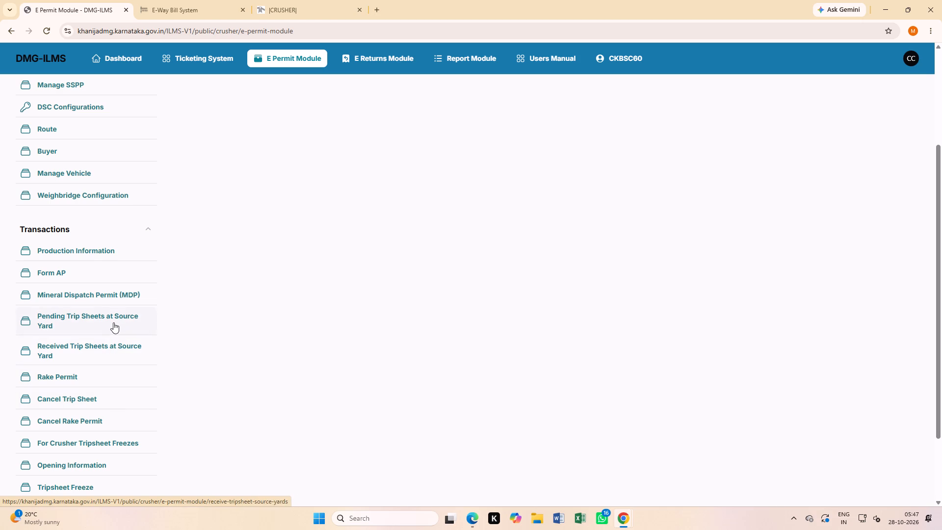
{"action": "scroll", "coordinate": [87, 257], "scroll_direction": "up", "scroll_amount": 3}
{"action": "left_click", "coordinate": [87, 207]}
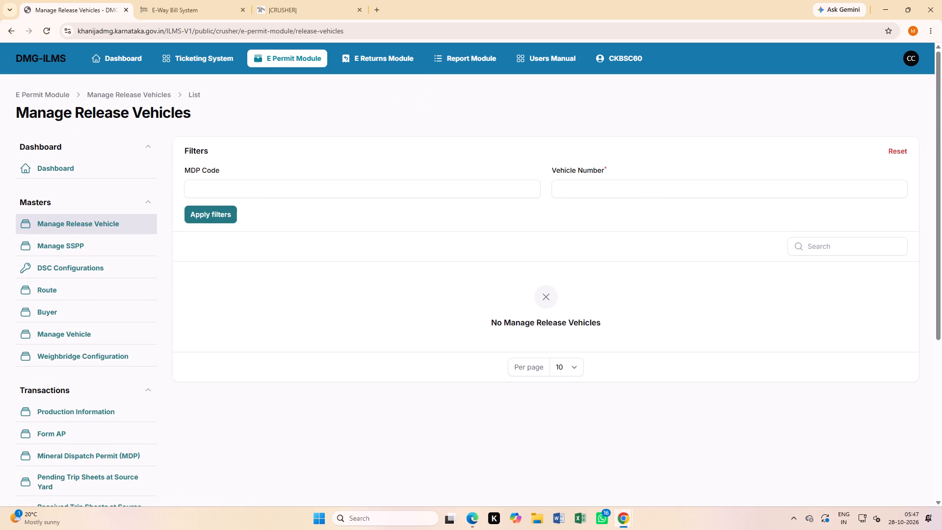
{"action": "left_click", "coordinate": [570, 192]}
{"action": "left_click", "coordinate": [606, 216]}
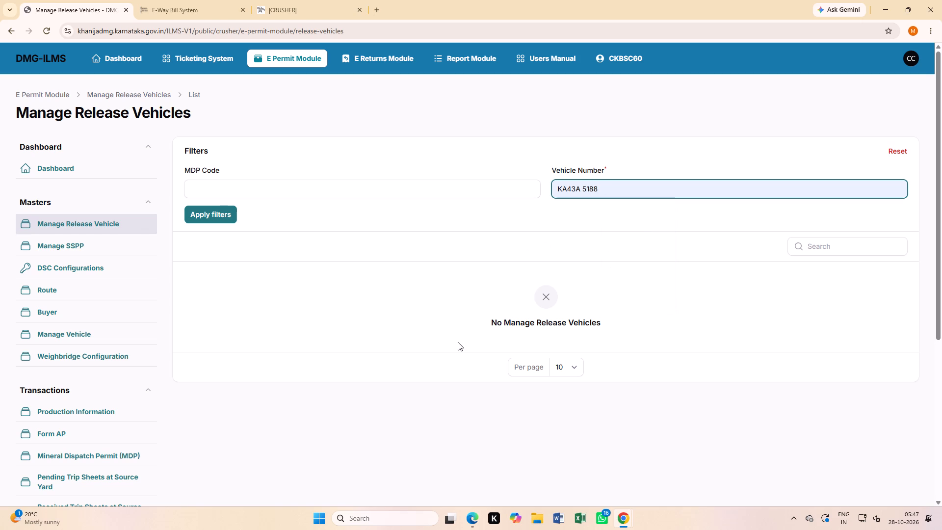
{"action": "key", "text": "BackSpace"}
{"action": "key", "text": "BackSpace"}
{"action": "key", "text": "BackSpace"}
{"action": "key", "text": "BackSpace"}
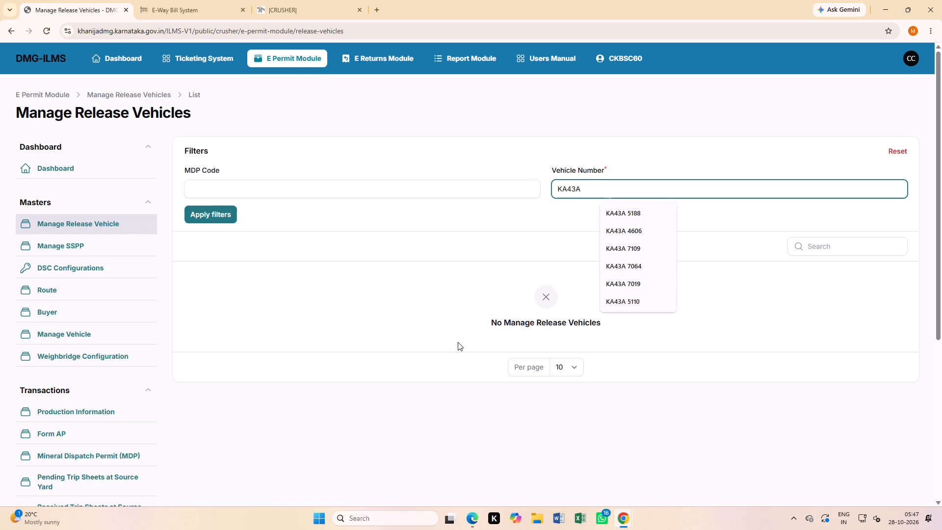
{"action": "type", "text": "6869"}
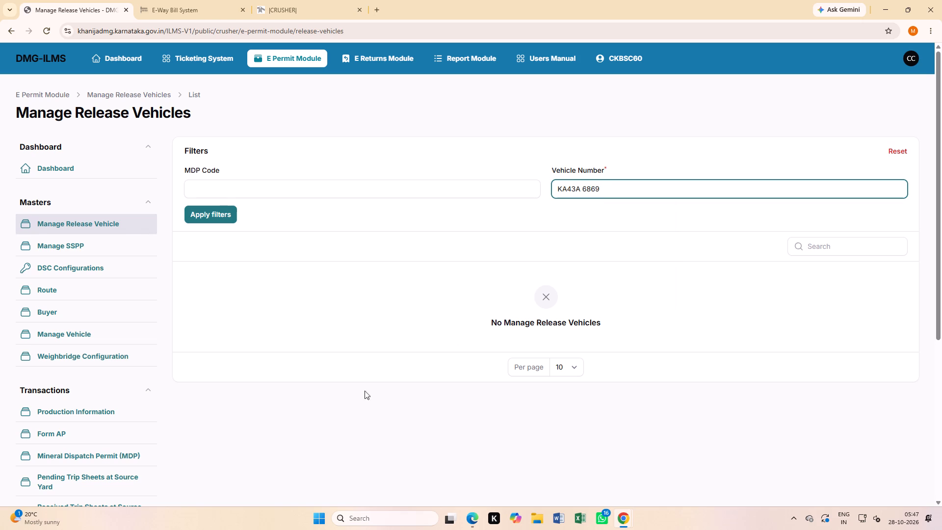
{"action": "left_click", "coordinate": [214, 211]}
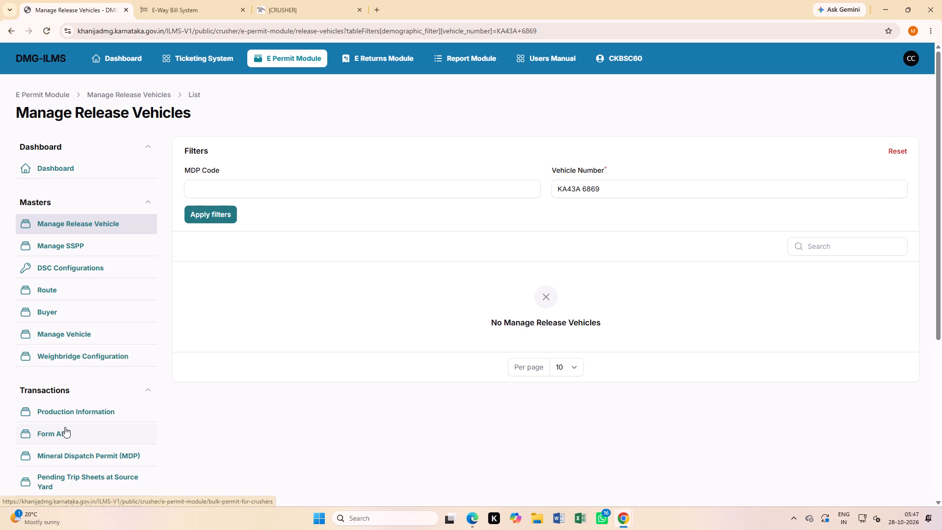
Start a new vehicle record under Manage Vehicles with the vehicle type Tipper.
{"action": "scroll", "coordinate": [65, 427], "scroll_direction": "down", "scroll_amount": 1}
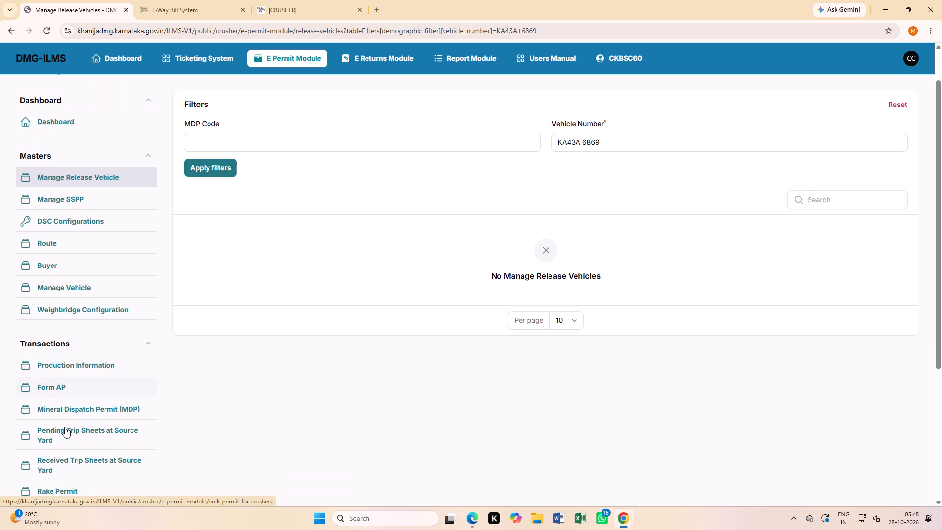
{"action": "scroll", "coordinate": [65, 427], "scroll_direction": "down", "scroll_amount": 1}
{"action": "scroll", "coordinate": [65, 427], "scroll_direction": "up", "scroll_amount": 4}
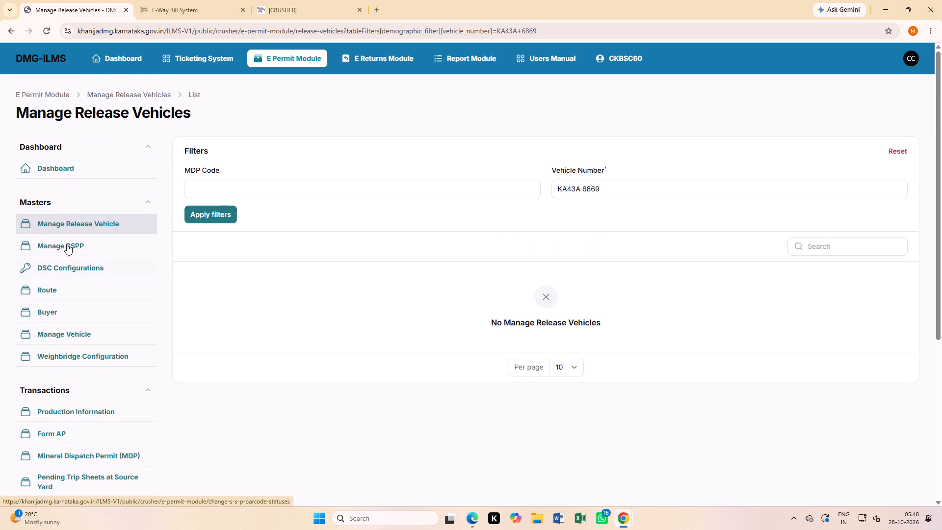
{"action": "left_click", "coordinate": [77, 331]}
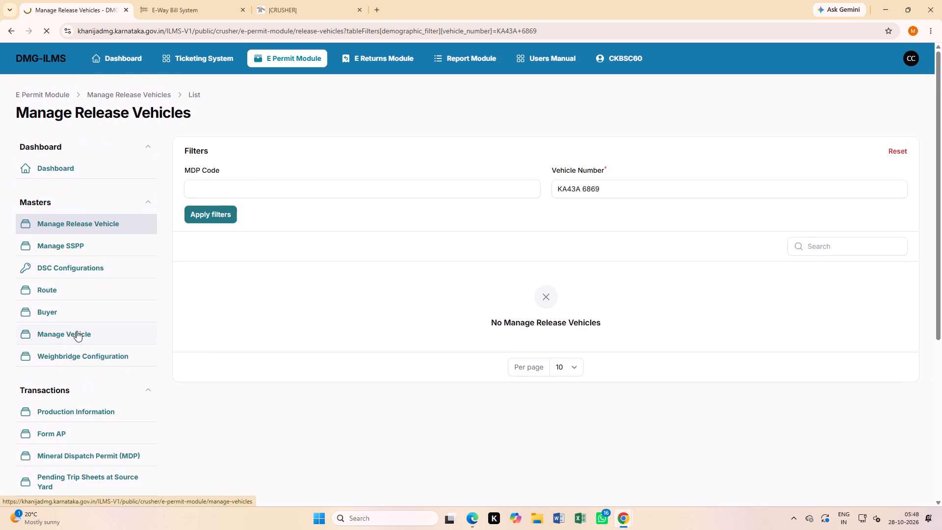
{"action": "left_click", "coordinate": [847, 114]}
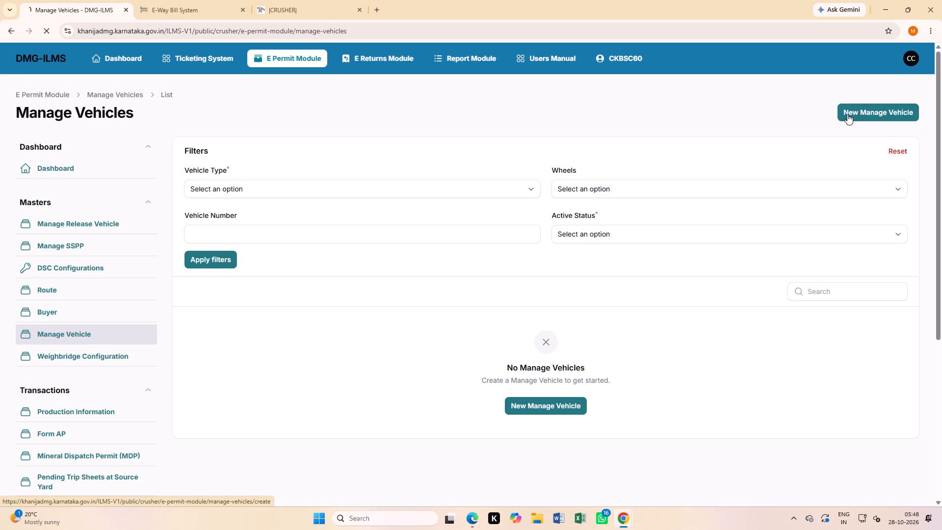
{"action": "left_click", "coordinate": [314, 187]}
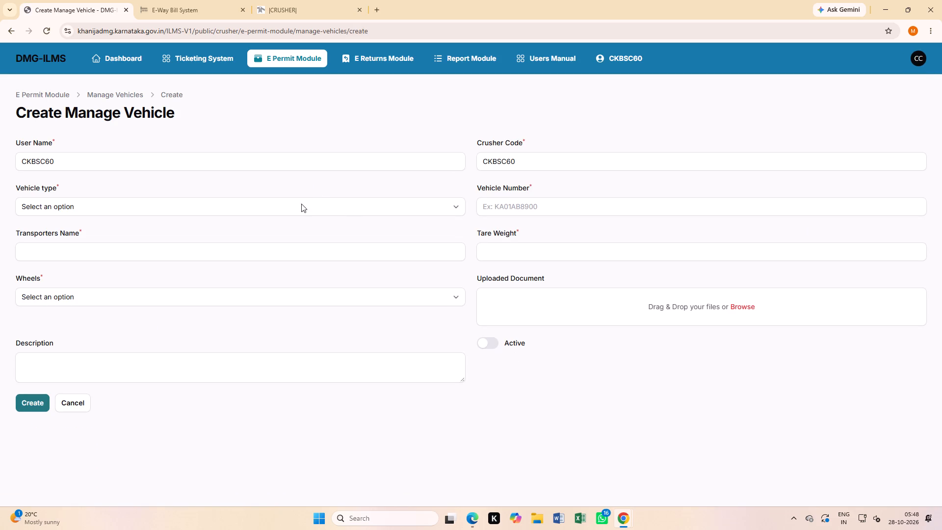
{"action": "left_click", "coordinate": [301, 204]}
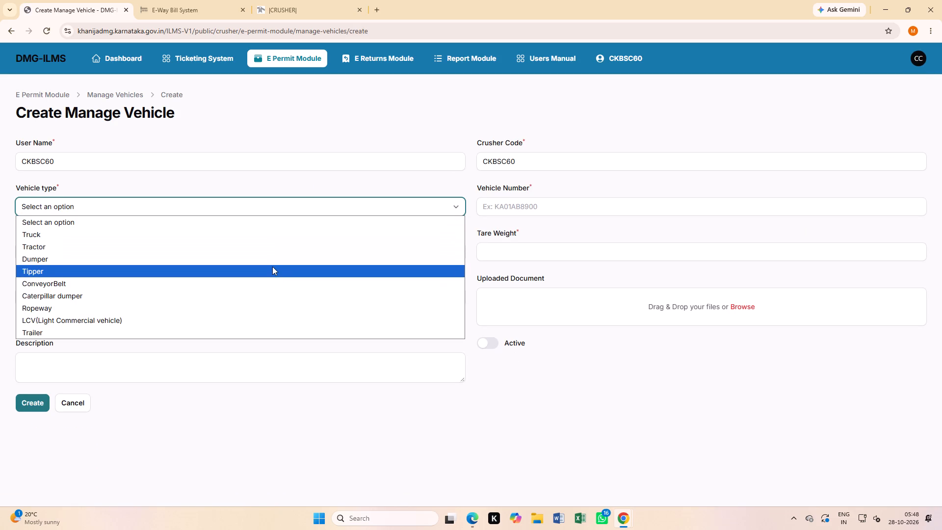
{"action": "left_click", "coordinate": [272, 266]}
{"action": "left_click", "coordinate": [281, 226]}
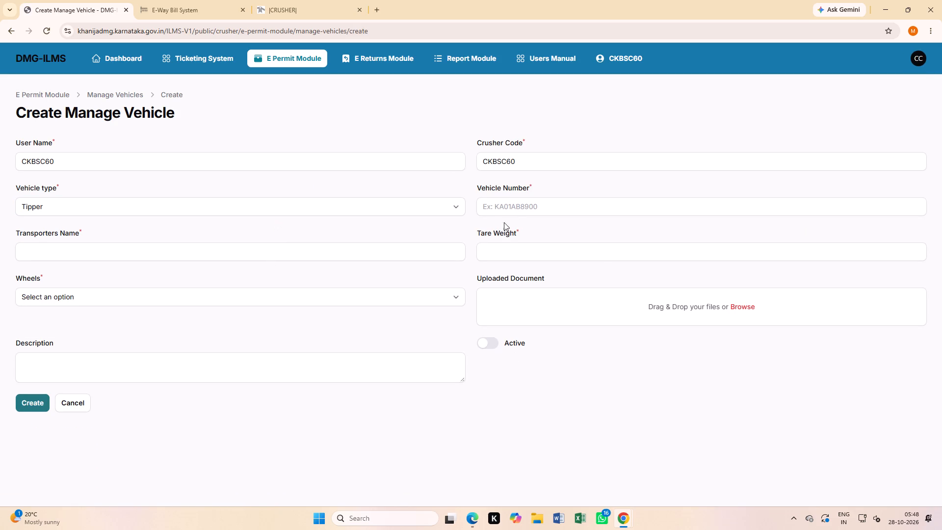
{"action": "left_click", "coordinate": [518, 208]}
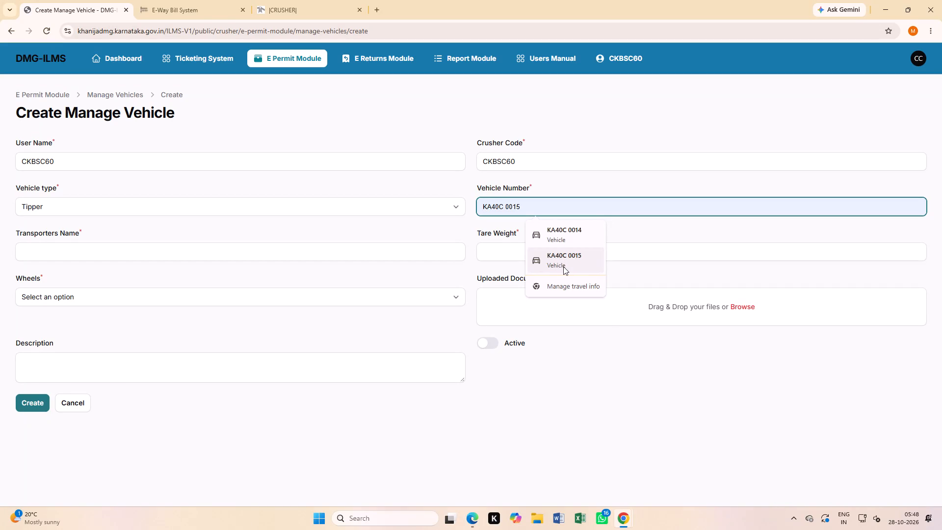
{"action": "left_click", "coordinate": [563, 265]}
{"action": "key", "text": "BackSpace"}
{"action": "key", "text": "BackSpace"}
{"action": "key", "text": "BackSpace"}
{"action": "key", "text": "BackSpace"}
{"action": "key", "text": "BackSpace"}
{"action": "key", "text": "BackSpace"}
{"action": "key", "text": "BackSpace"}
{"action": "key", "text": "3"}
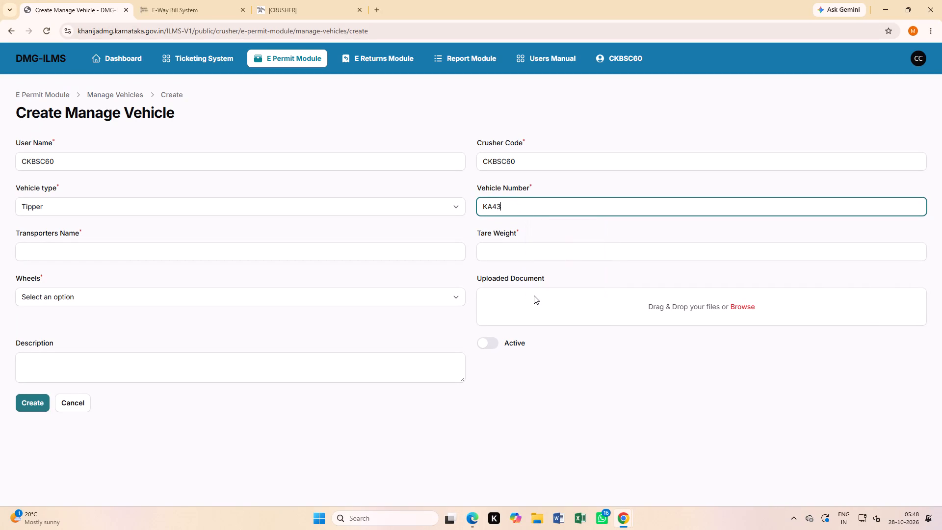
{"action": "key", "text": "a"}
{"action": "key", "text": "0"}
{"action": "key", "text": "BackSpace"}
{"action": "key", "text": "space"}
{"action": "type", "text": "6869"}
Fill in transporter name OTHARS, tare weight 10 and 10 wheels, and create the vehicle record.
{"action": "left_click", "coordinate": [419, 236]}
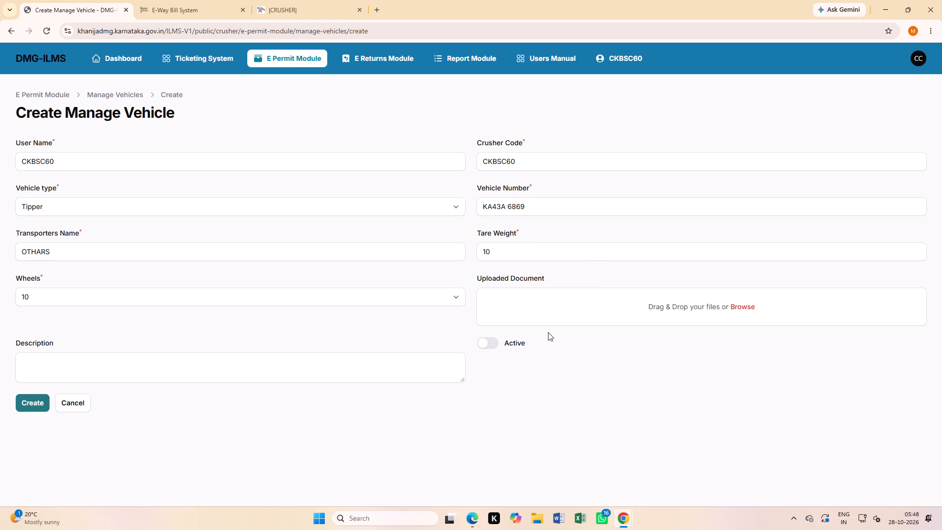
{"action": "left_click", "coordinate": [33, 399]}
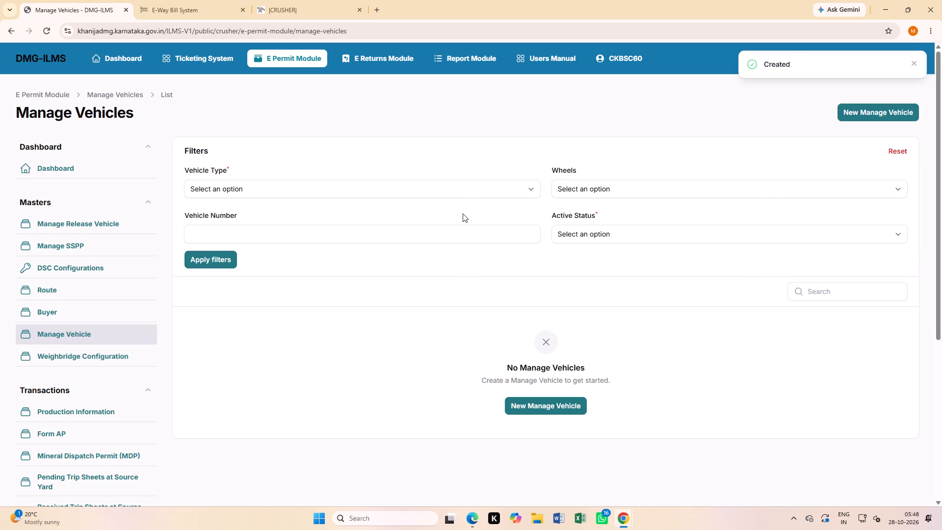
{"action": "left_click", "coordinate": [468, 191]}
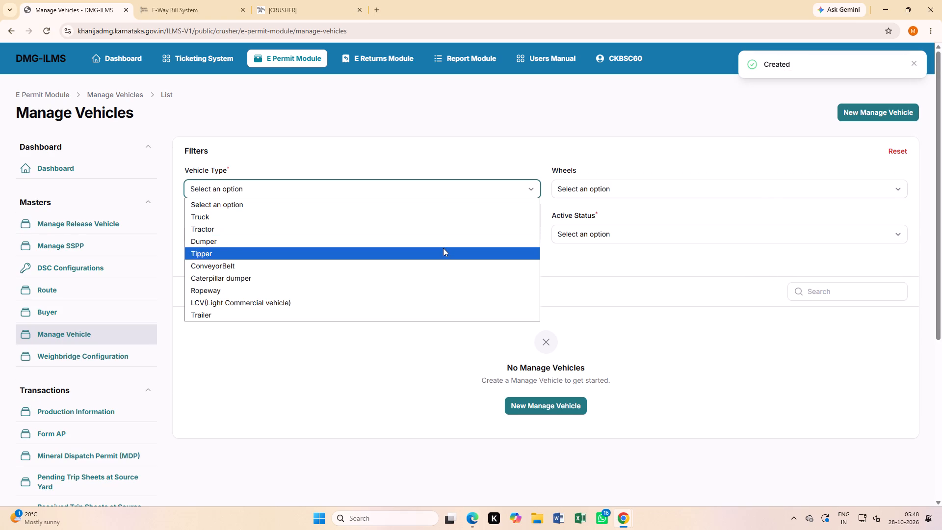
{"action": "left_click", "coordinate": [443, 248]}
{"action": "left_click", "coordinate": [433, 210]}
{"action": "left_click", "coordinate": [628, 191]}
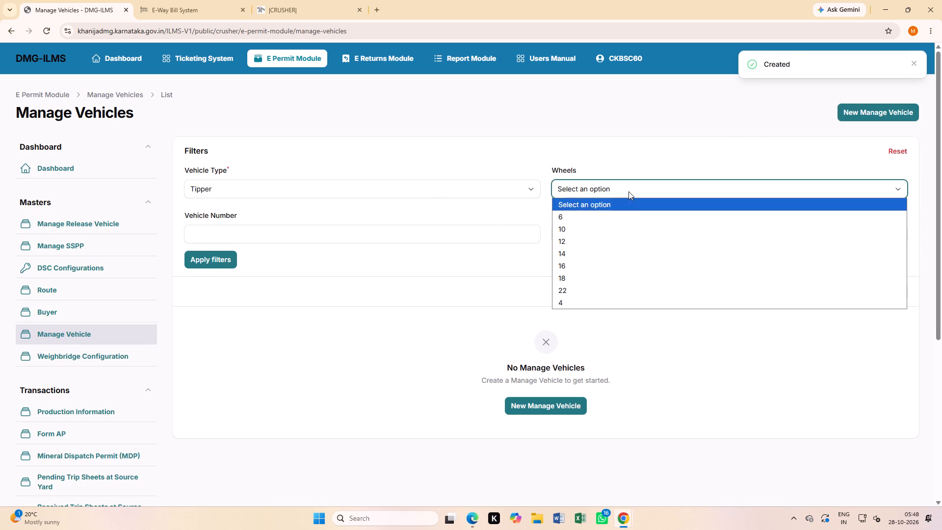
{"action": "left_click", "coordinate": [612, 227]}
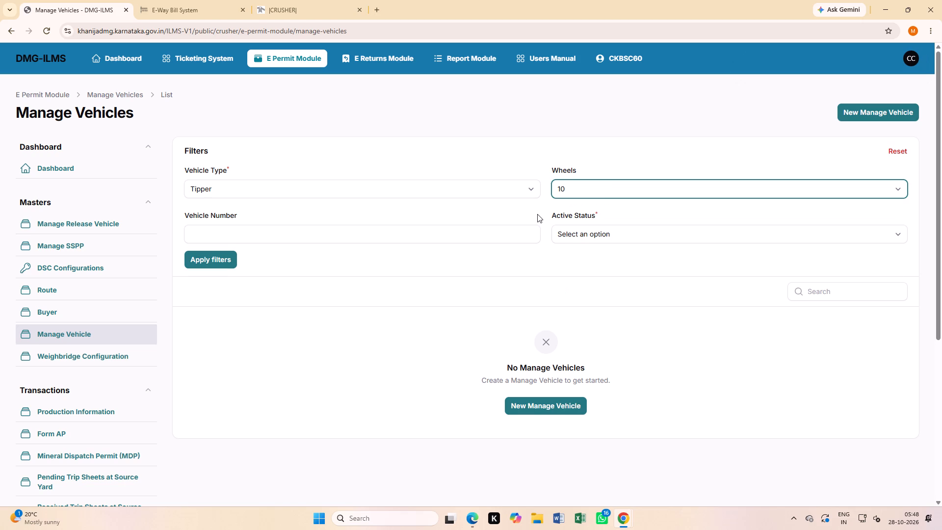
{"action": "left_click", "coordinate": [537, 214]}
{"action": "left_click", "coordinate": [494, 236]}
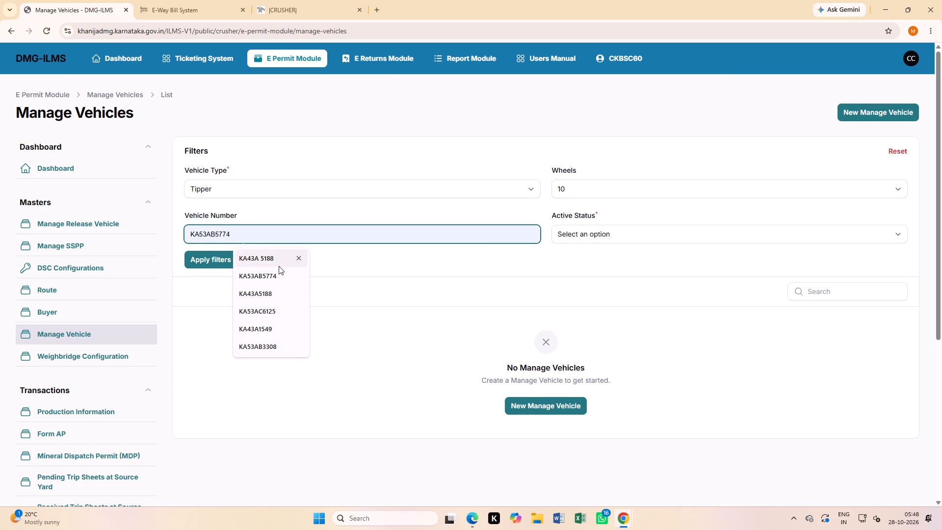
{"action": "left_click", "coordinate": [278, 266]}
{"action": "key", "text": "BackSpace"}
{"action": "key", "text": "BackSpace"}
{"action": "key", "text": "BackSpace"}
{"action": "key", "text": "BackSpace"}
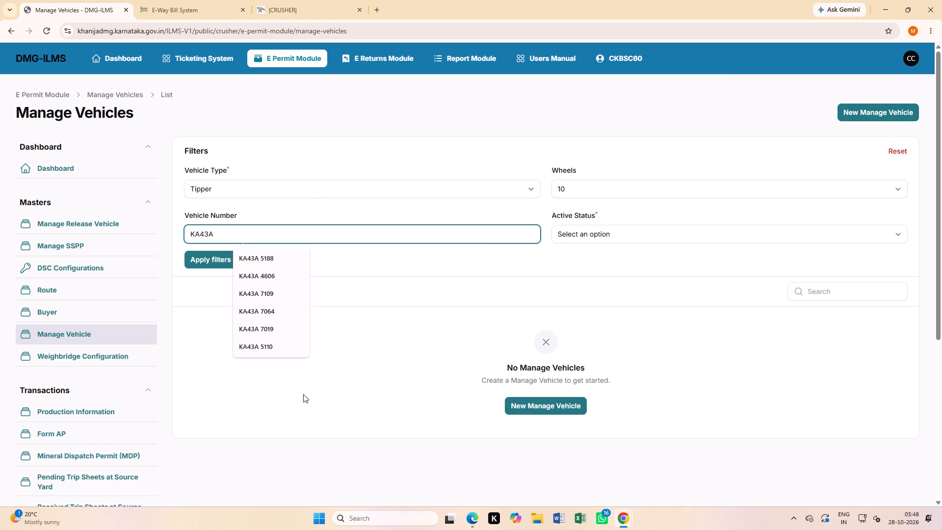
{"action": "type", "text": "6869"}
{"action": "left_click", "coordinate": [318, 360]}
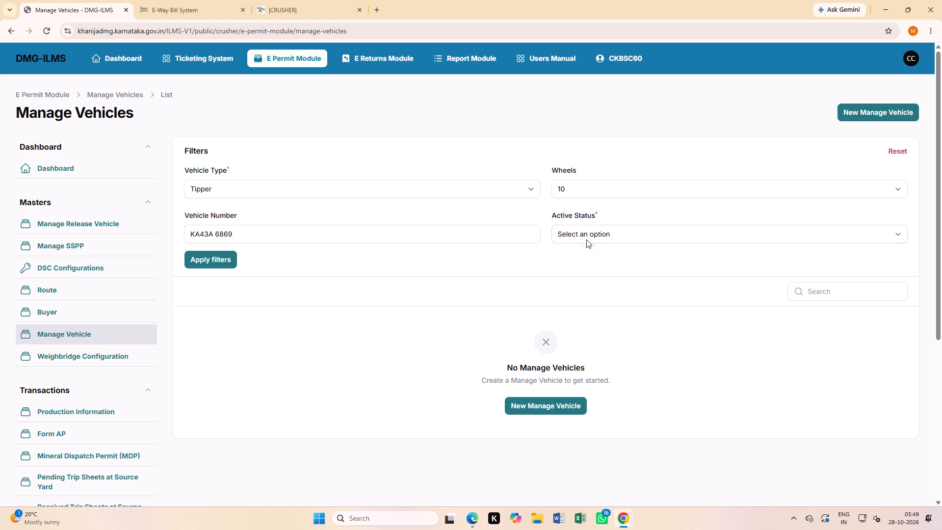
Try the Active status filter, reset it to no selection and apply the vehicle list filters.
{"action": "left_click", "coordinate": [586, 239]}
{"action": "left_click", "coordinate": [588, 259]}
{"action": "left_click", "coordinate": [591, 234]}
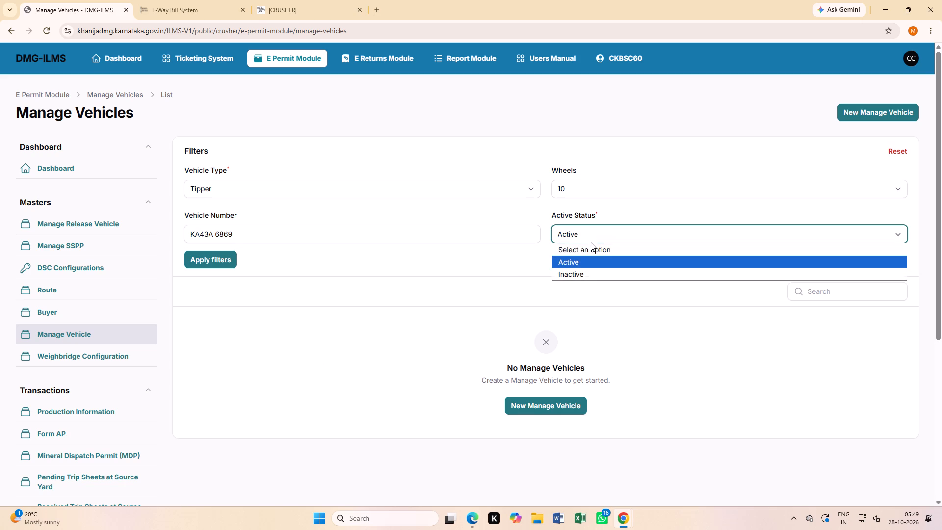
{"action": "left_click", "coordinate": [589, 247]}
{"action": "left_click", "coordinate": [508, 253]}
{"action": "left_click", "coordinate": [222, 263]}
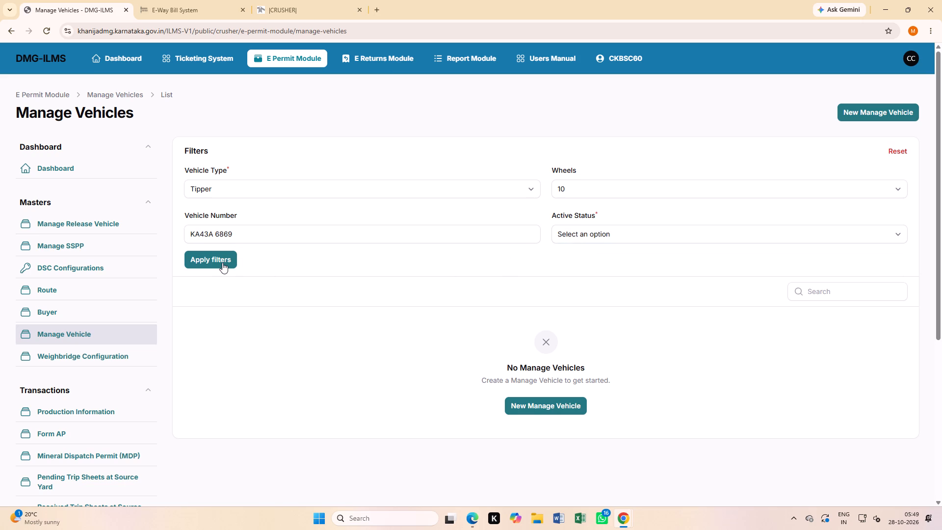
Set the Active Status filter to Inactive and apply the vehicle list filters.
{"action": "left_click", "coordinate": [619, 242]}
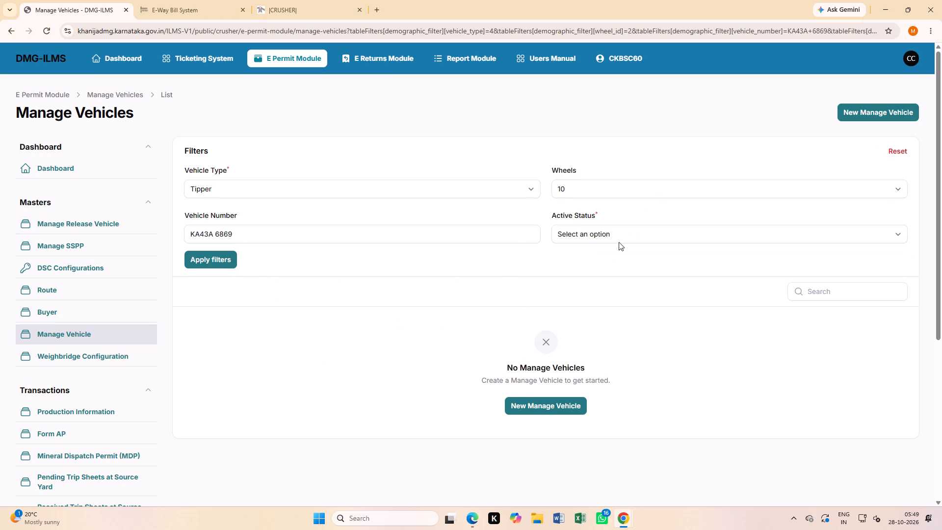
{"action": "left_click", "coordinate": [610, 258]}
{"action": "left_click", "coordinate": [552, 268]}
{"action": "left_click", "coordinate": [628, 239]}
{"action": "left_click", "coordinate": [610, 268]}
{"action": "left_click", "coordinate": [576, 262]}
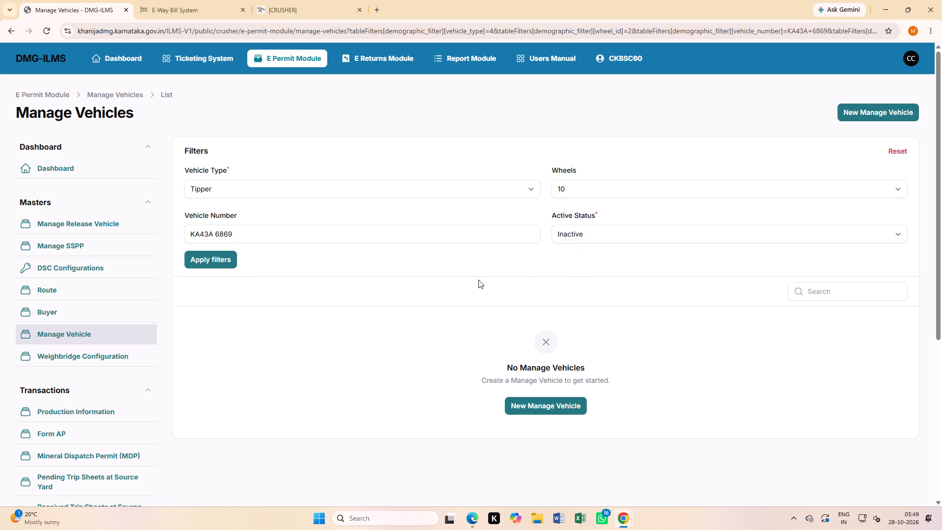
{"action": "left_click", "coordinate": [209, 263]}
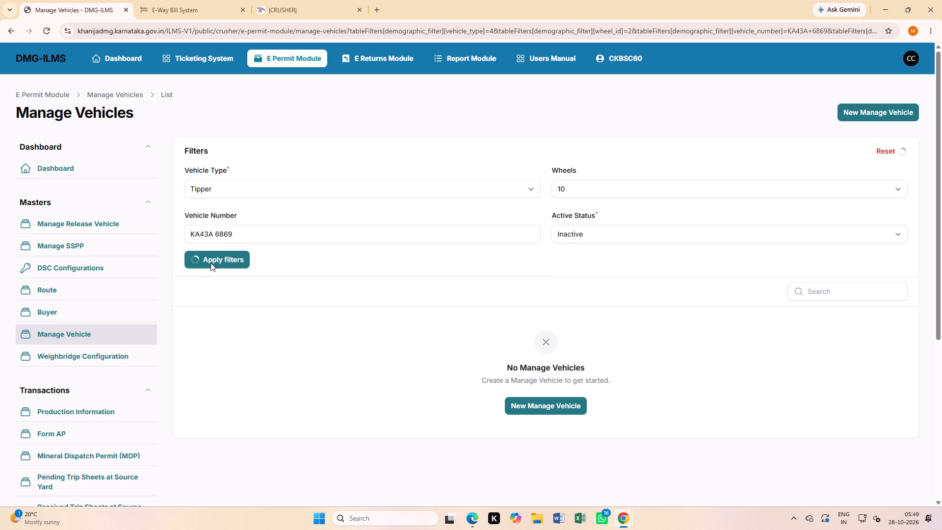
{"action": "left_click", "coordinate": [867, 341]}
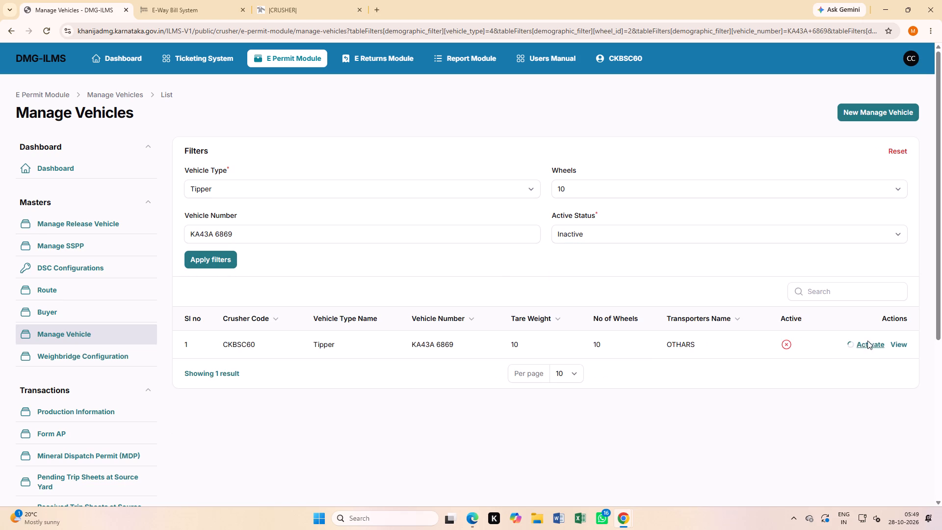
{"action": "left_click", "coordinate": [532, 227]}
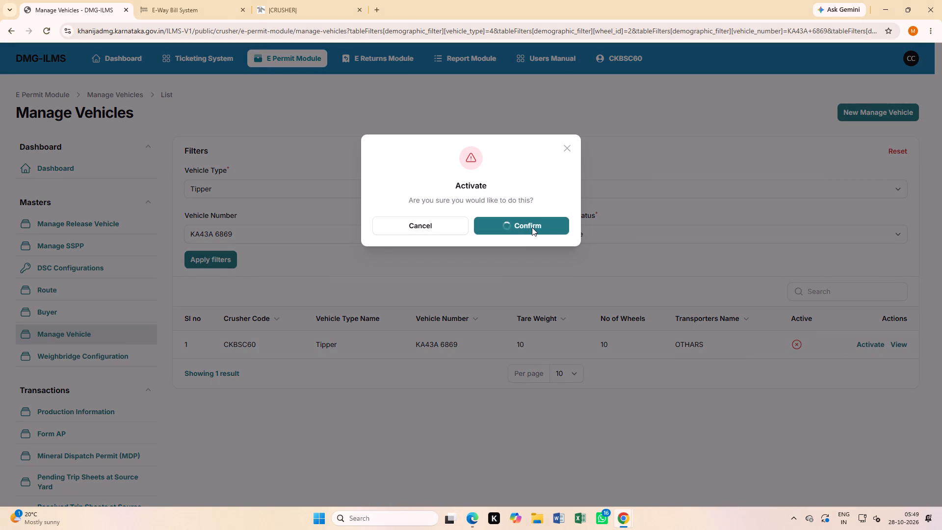
{"action": "scroll", "coordinate": [19, 351], "scroll_direction": "down", "scroll_amount": 2}
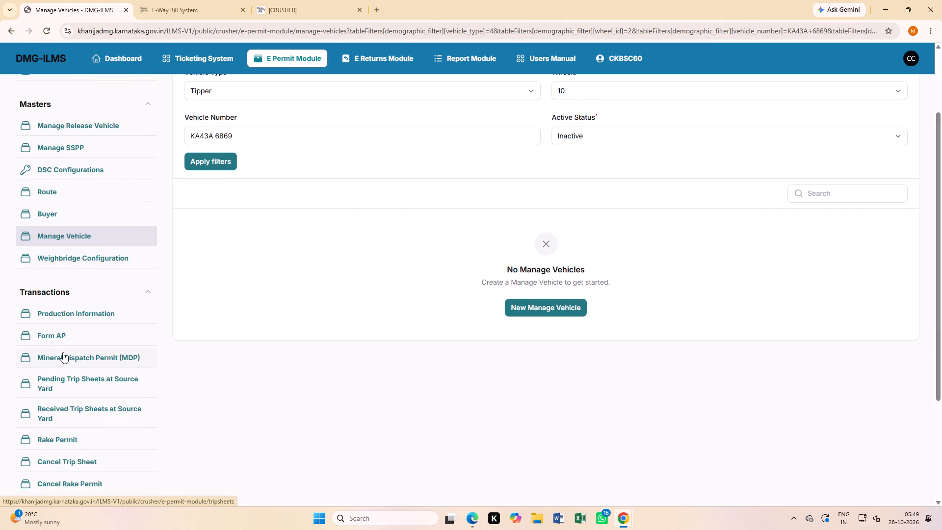
{"action": "left_click", "coordinate": [63, 352]}
{"action": "left_click", "coordinate": [803, 113]}
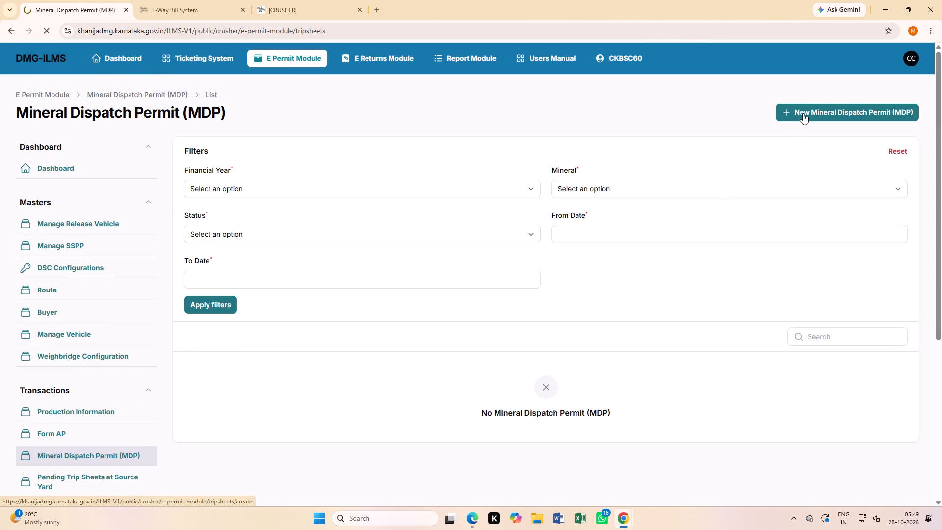
{"action": "scroll", "coordinate": [509, 382], "scroll_direction": "down", "scroll_amount": 2}
{"action": "left_click", "coordinate": [677, 357]}
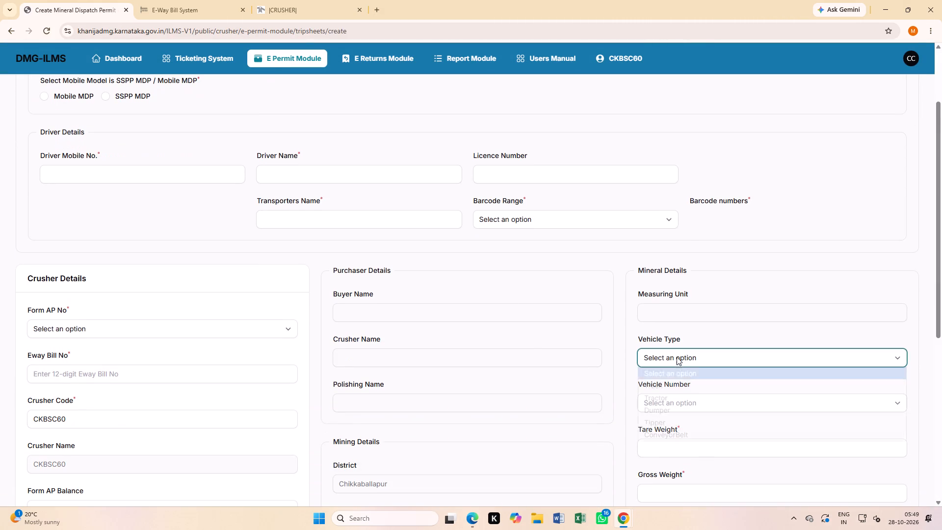
{"action": "left_click", "coordinate": [670, 418]}
{"action": "left_click", "coordinate": [666, 396]}
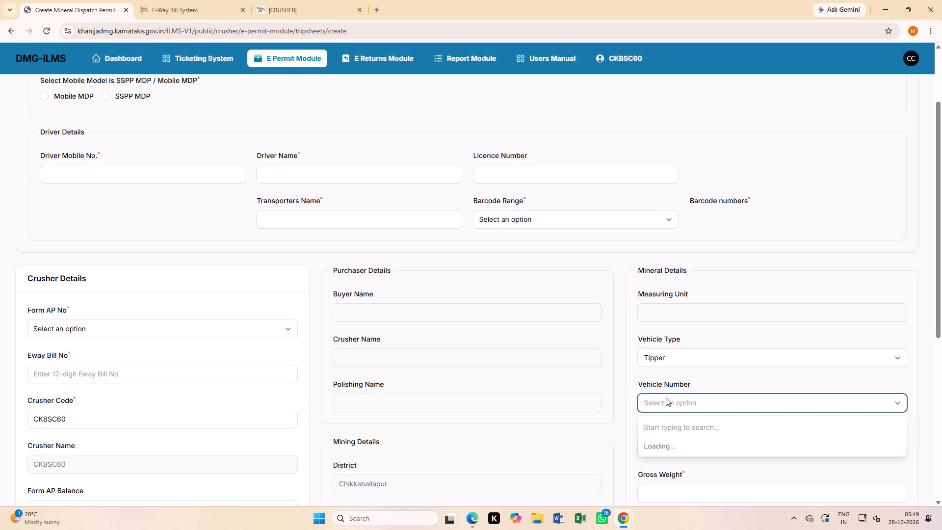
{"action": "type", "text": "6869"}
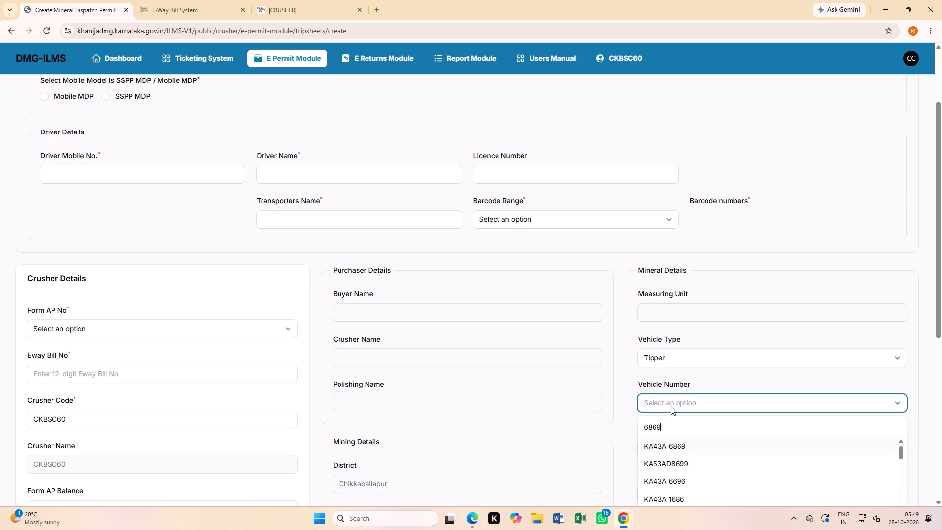
{"action": "left_click", "coordinate": [675, 446]}
{"action": "left_click", "coordinate": [622, 430]}
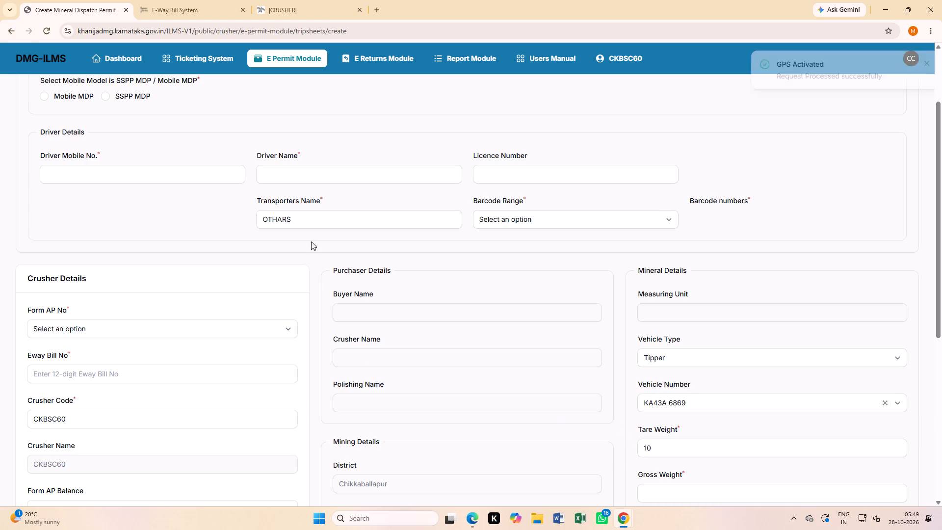
Choose SSPP MDP as the permit's mobile model.
{"action": "scroll", "coordinate": [177, 154], "scroll_direction": "up", "scroll_amount": 1}
{"action": "left_click", "coordinate": [102, 148]}
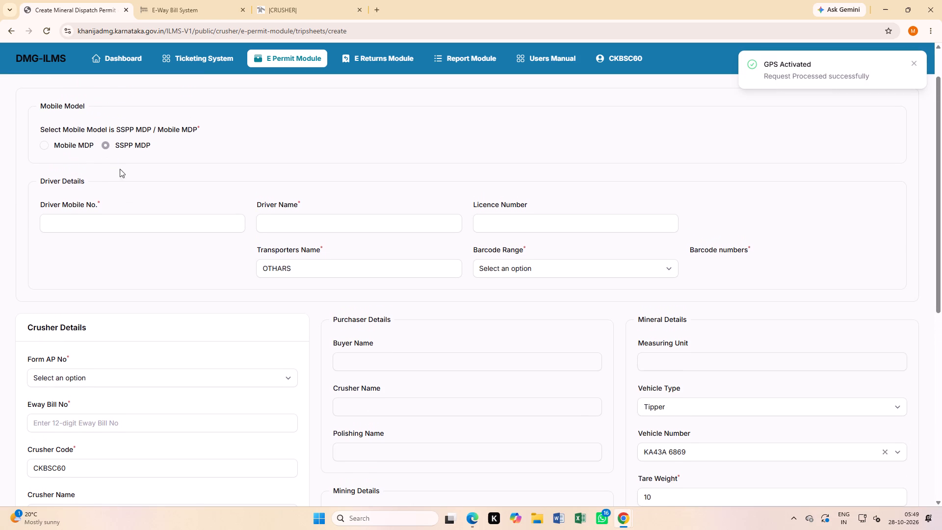
{"action": "left_click", "coordinate": [126, 182]}
Fill in the driver's mobile number and enter DRIVER as the driver name.
{"action": "left_click", "coordinate": [137, 229]}
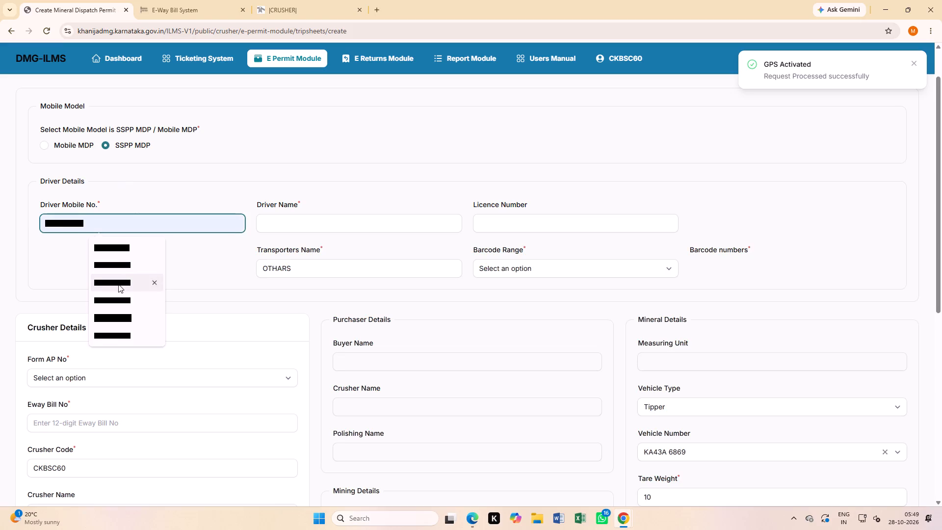
{"action": "left_click", "coordinate": [118, 284]}
{"action": "left_click", "coordinate": [65, 224]}
{"action": "key", "text": "BackSpace"}
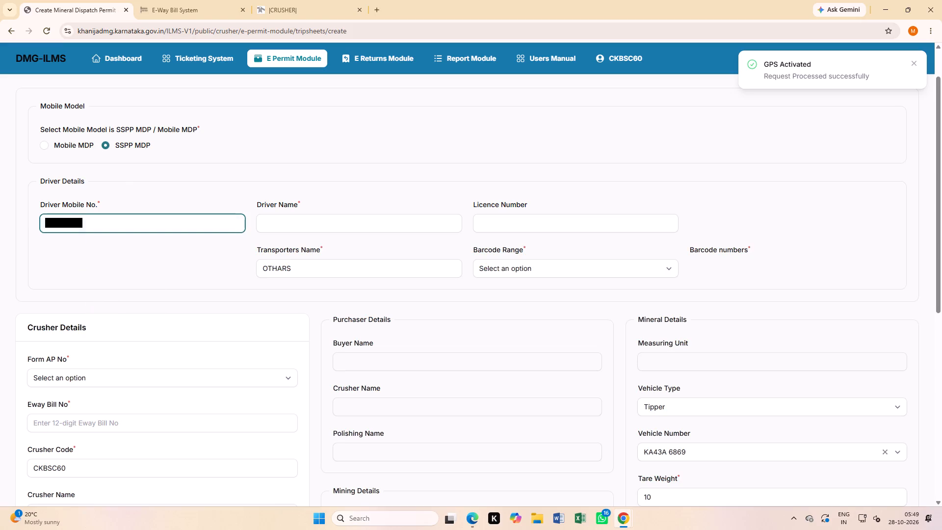
{"action": "key", "text": "BackSpace"}
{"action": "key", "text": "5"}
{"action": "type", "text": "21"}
{"action": "left_click", "coordinate": [113, 276]}
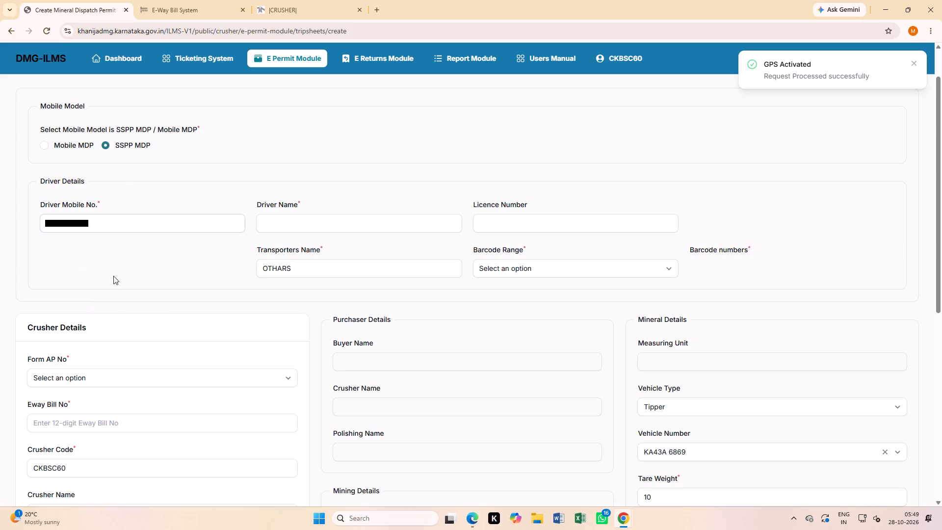
{"action": "left_click", "coordinate": [318, 217]}
{"action": "left_click", "coordinate": [323, 243]}
{"action": "left_click", "coordinate": [189, 265]}
{"action": "left_click", "coordinate": [514, 271]}
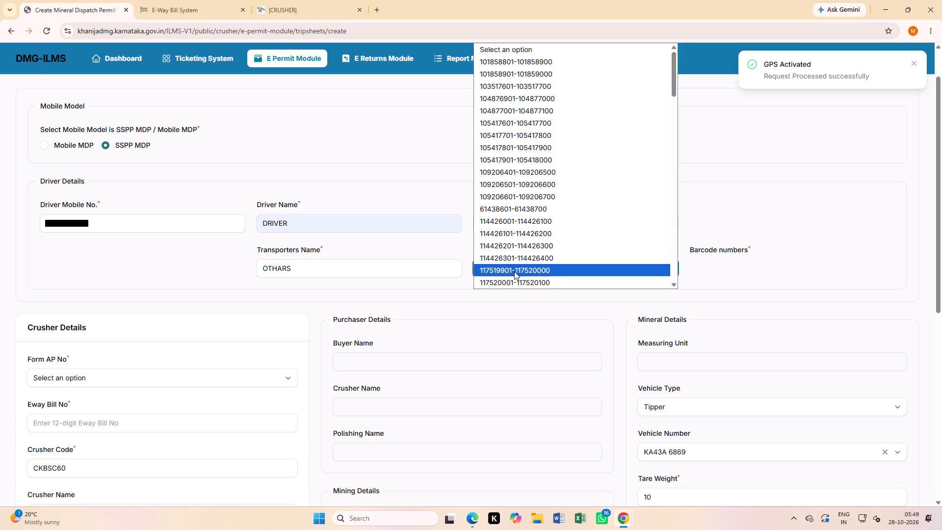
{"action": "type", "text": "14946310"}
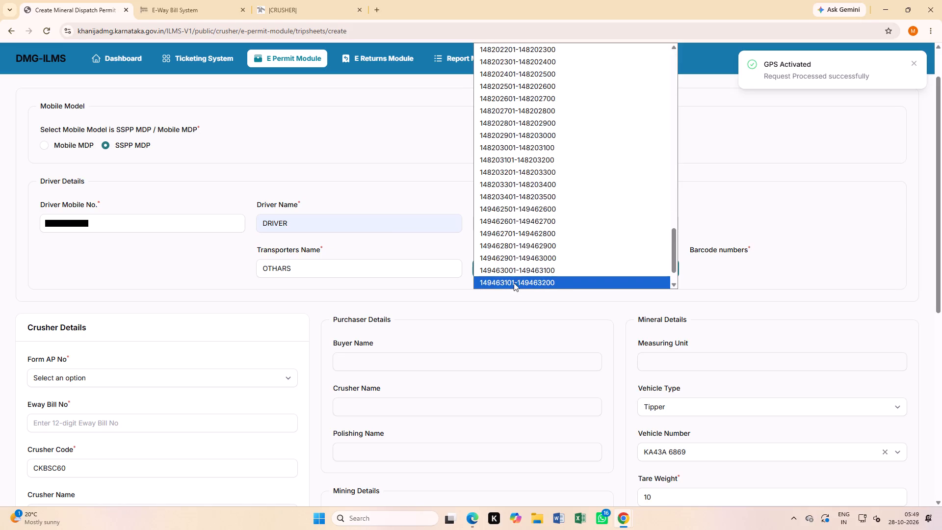
{"action": "left_click", "coordinate": [517, 289]}
{"action": "left_click", "coordinate": [523, 246]}
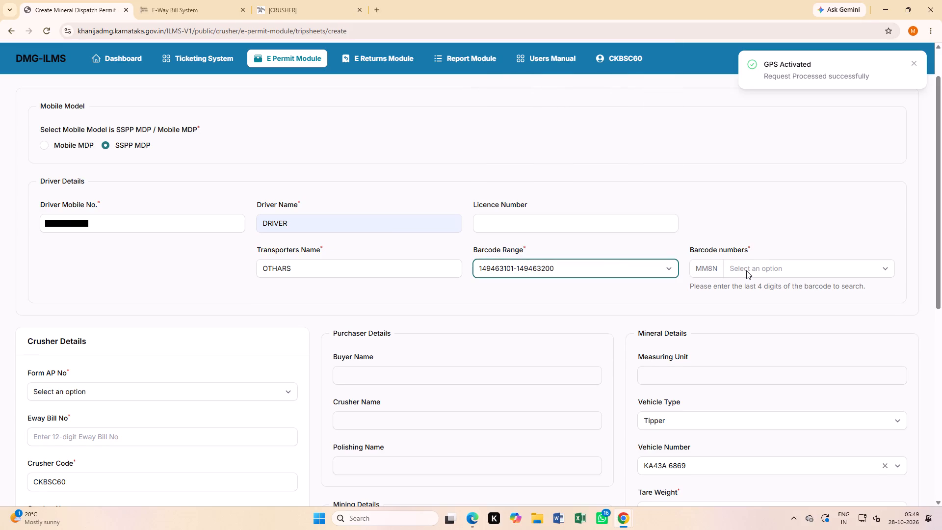
{"action": "left_click", "coordinate": [746, 270]}
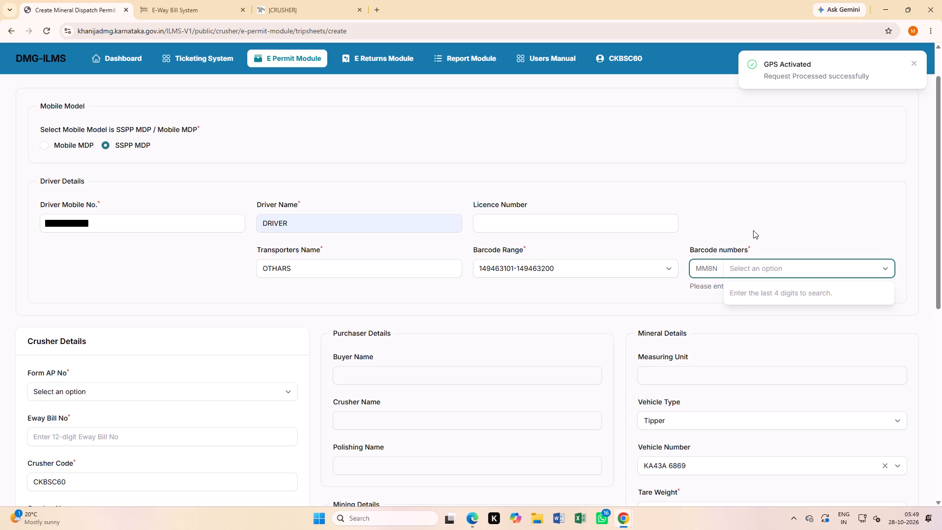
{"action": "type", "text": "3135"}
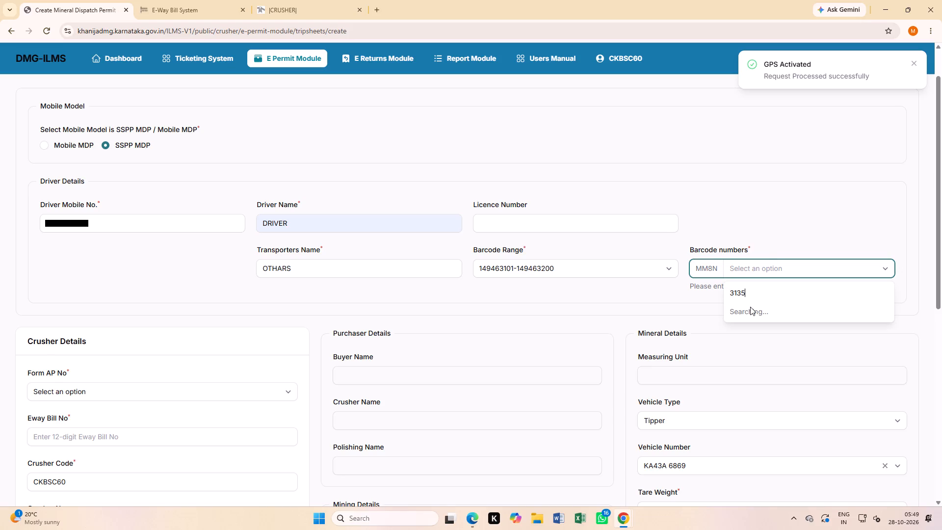
{"action": "left_click", "coordinate": [751, 308]}
{"action": "left_click", "coordinate": [680, 291]}
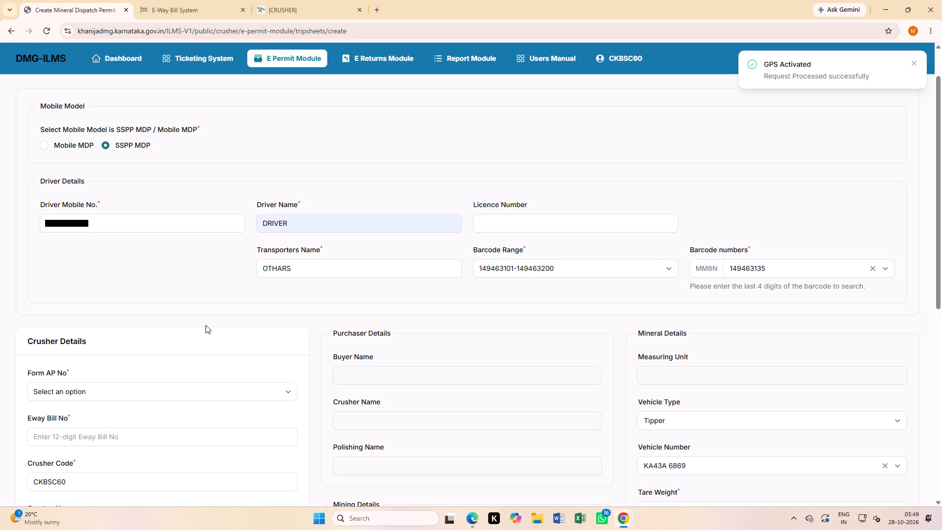
{"action": "scroll", "coordinate": [138, 249], "scroll_direction": "down", "scroll_amount": 2}
{"action": "left_click", "coordinate": [106, 292]}
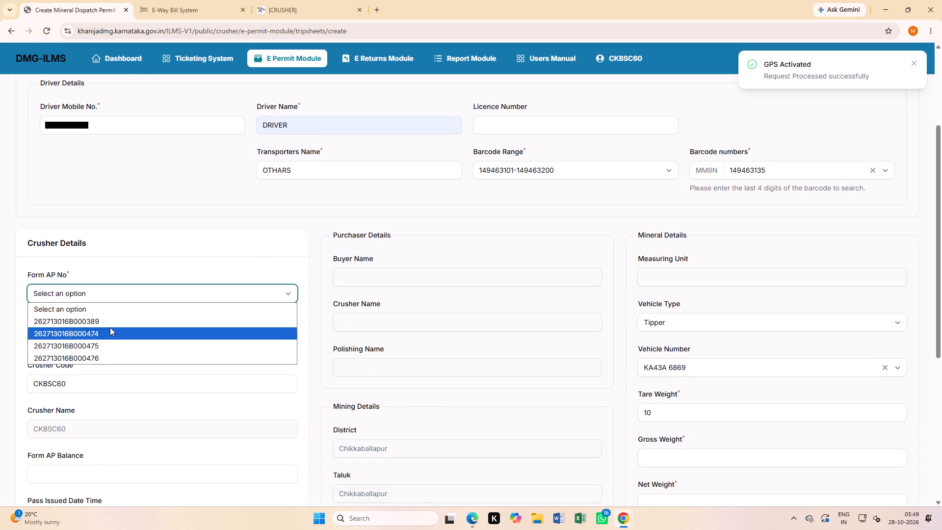
{"action": "left_click", "coordinate": [115, 340]}
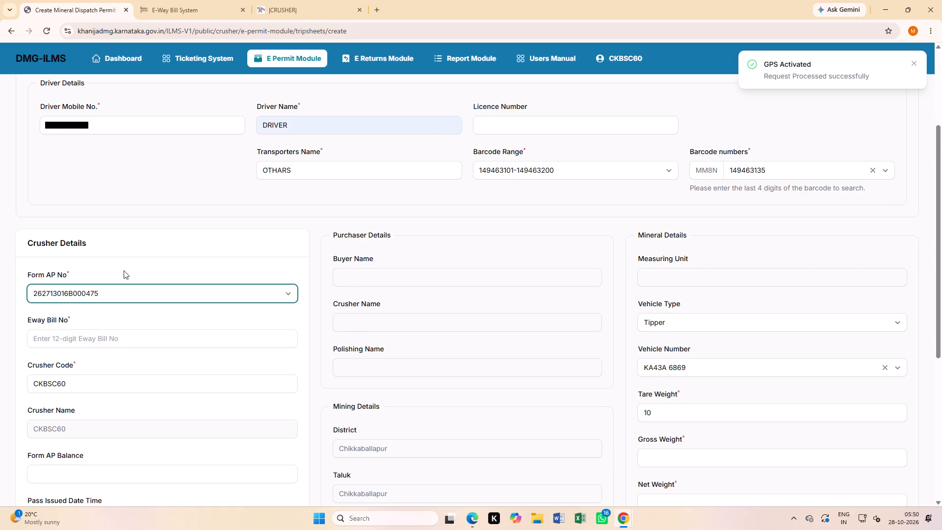
{"action": "left_click", "coordinate": [124, 270]}
{"action": "scroll", "coordinate": [170, 305], "scroll_direction": "down", "scroll_amount": 2}
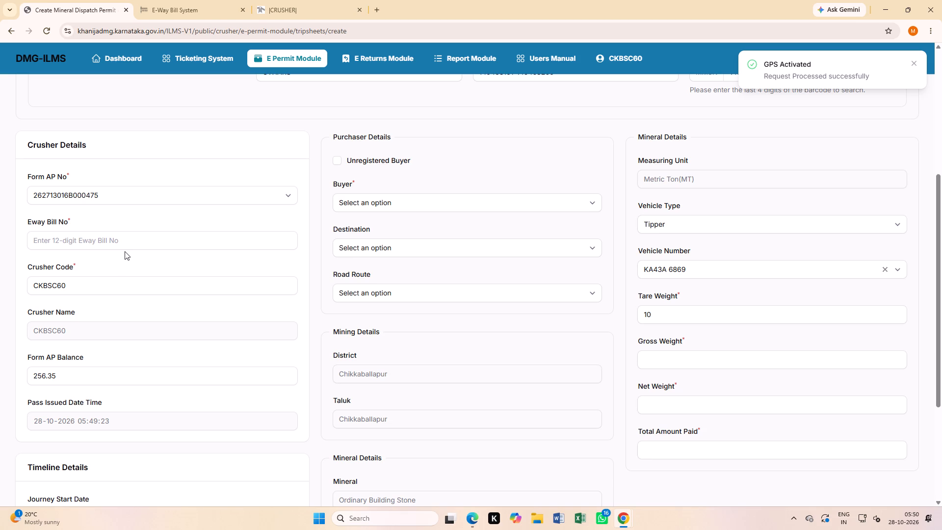
{"action": "left_click", "coordinate": [91, 247]}
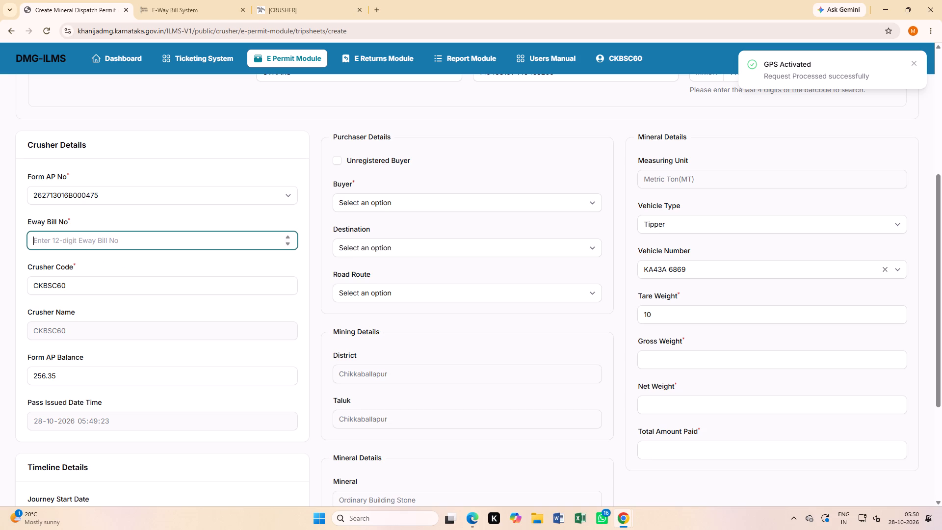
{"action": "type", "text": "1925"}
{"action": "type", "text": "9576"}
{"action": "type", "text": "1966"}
{"action": "left_click", "coordinate": [118, 272]}
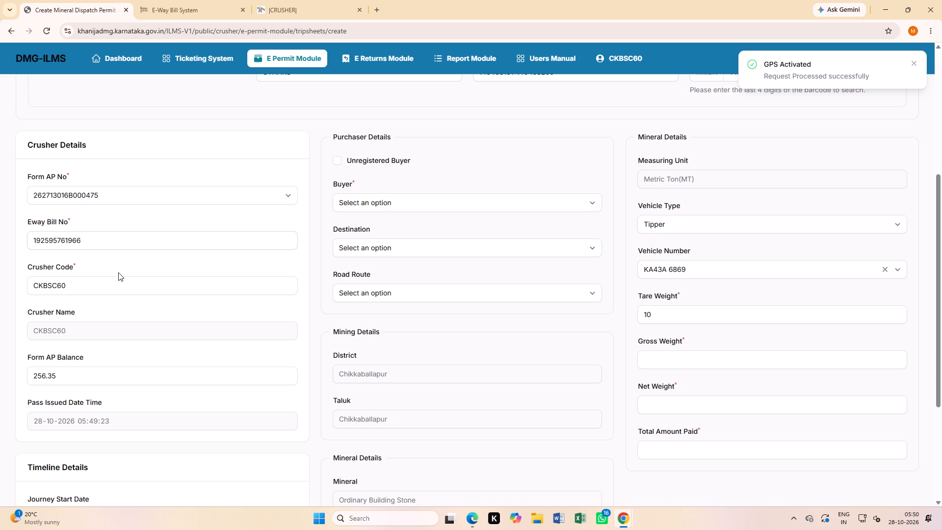
Mark the purchaser as an unregistered buyer and begin the buyer name with AV.
{"action": "left_click", "coordinate": [340, 163]}
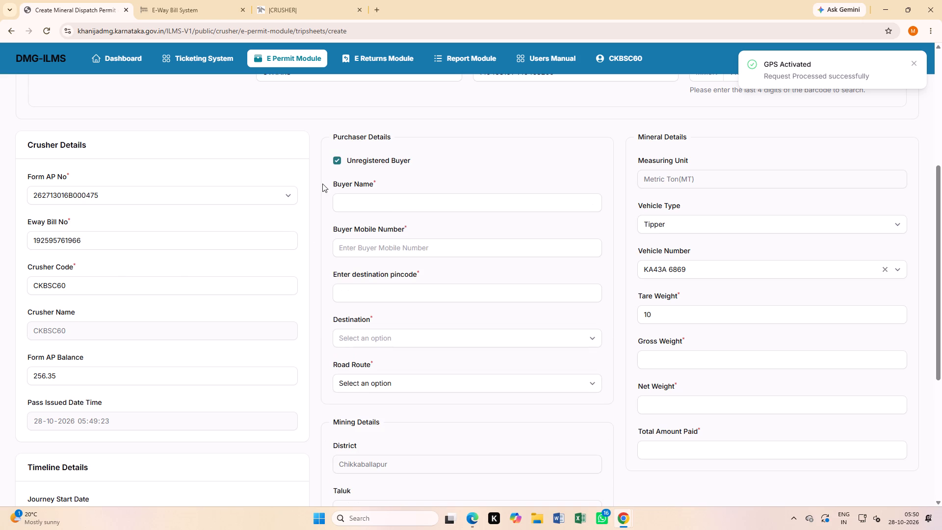
{"action": "left_click", "coordinate": [317, 182]}
{"action": "left_click", "coordinate": [358, 201]}
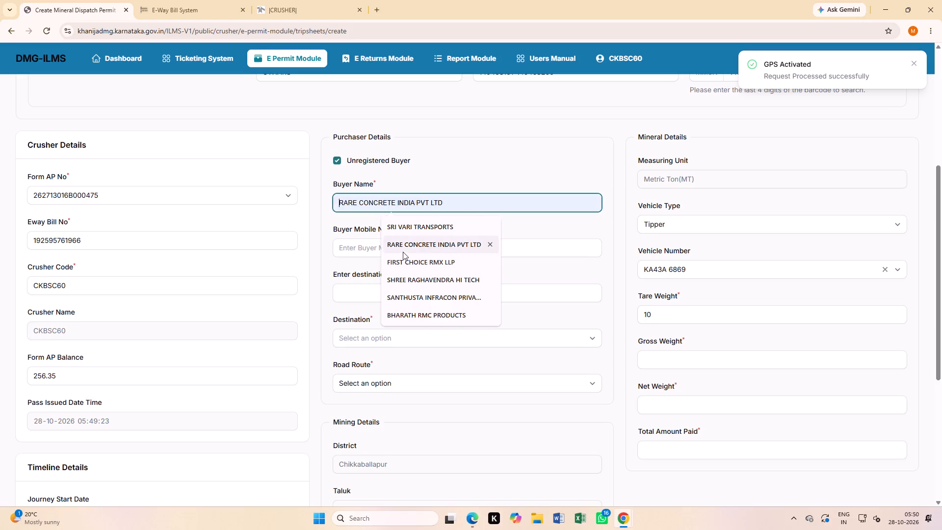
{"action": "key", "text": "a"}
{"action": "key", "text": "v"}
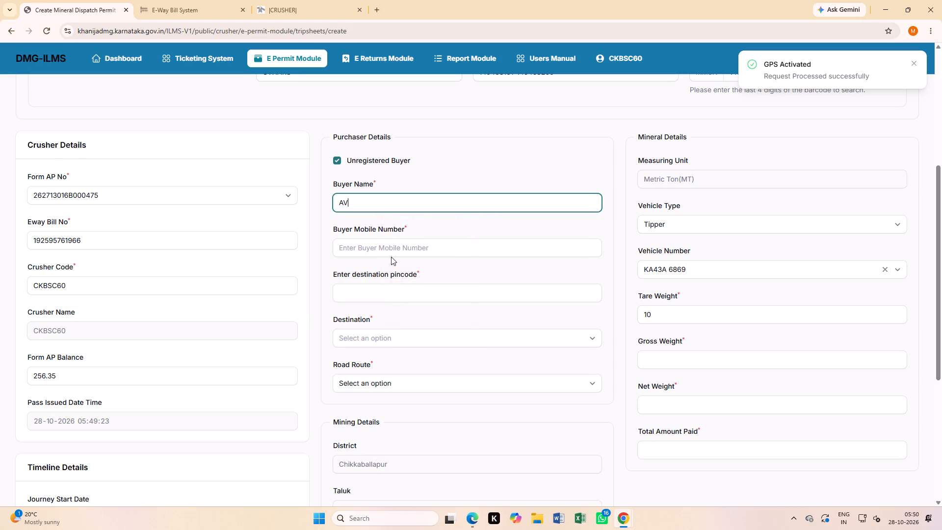
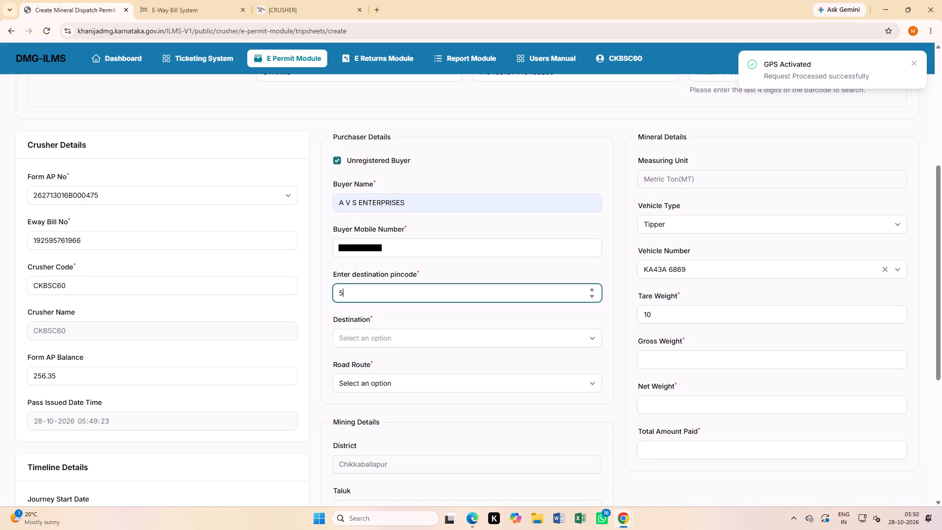
Complete the destination pincode as 560064 and choose Rajanukunte - 560064 as the purchaser's destination.
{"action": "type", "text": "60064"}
{"action": "left_click", "coordinate": [405, 342]}
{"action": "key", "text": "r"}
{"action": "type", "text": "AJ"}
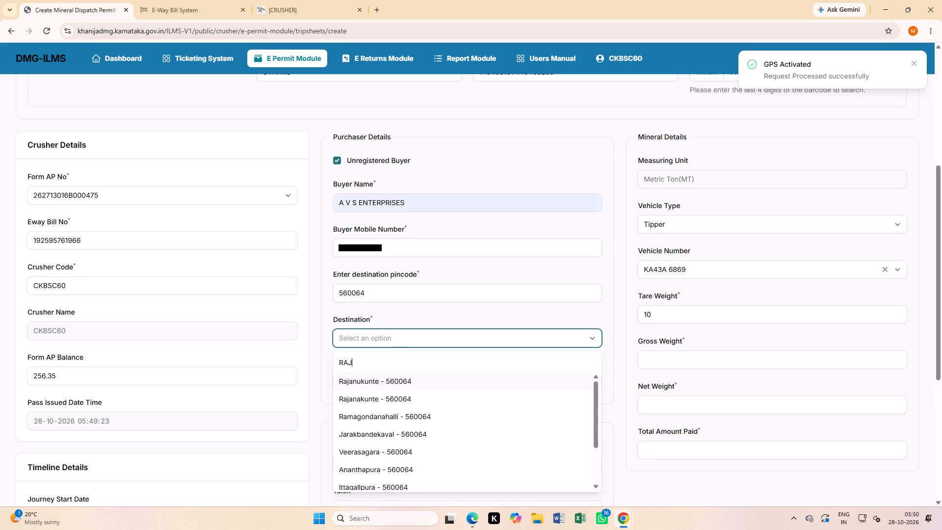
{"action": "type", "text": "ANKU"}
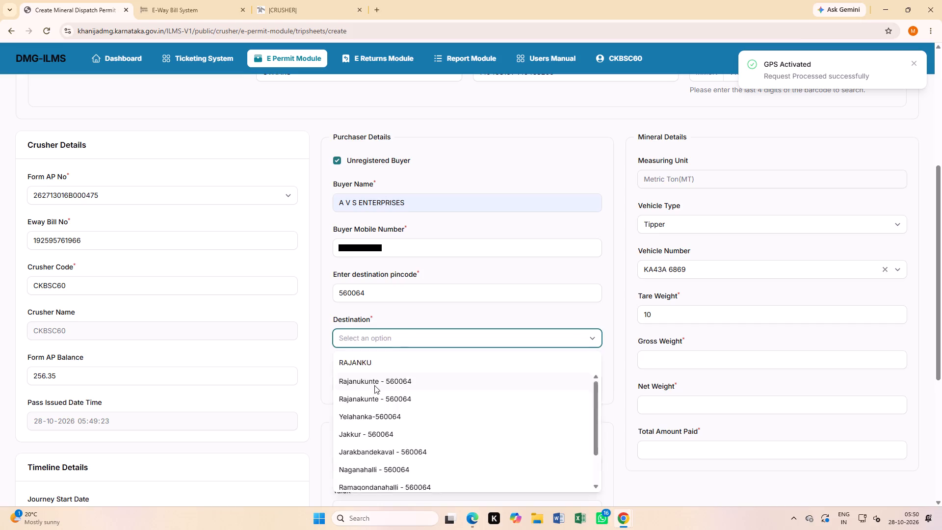
{"action": "left_click", "coordinate": [374, 385]}
Select the road route from Chikkaballapur, Kanivenarayanapura to Bangalore Urban for the purchaser.
{"action": "left_click", "coordinate": [392, 361]}
{"action": "left_click", "coordinate": [394, 378]}
{"action": "left_click", "coordinate": [406, 409]}
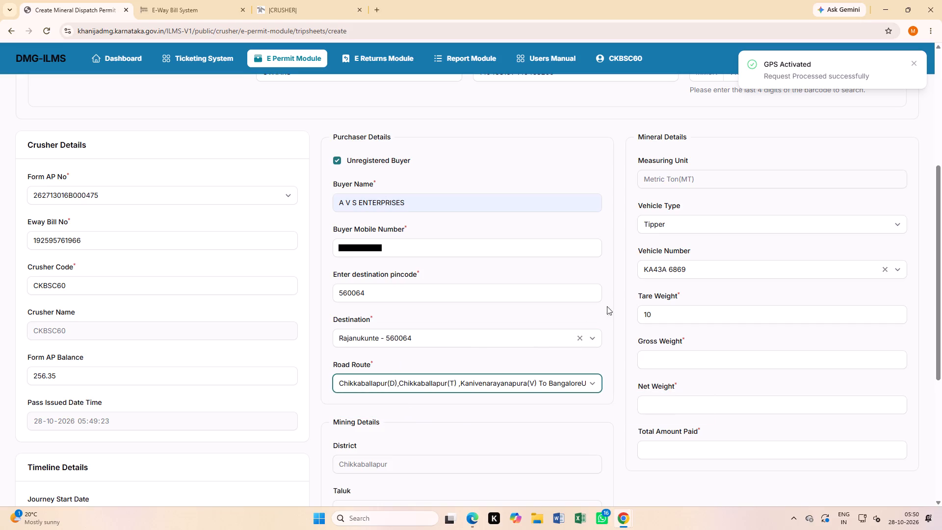
Enter a gross weight of 45.37 in the permit's mineral details.
{"action": "left_click", "coordinate": [652, 361]}
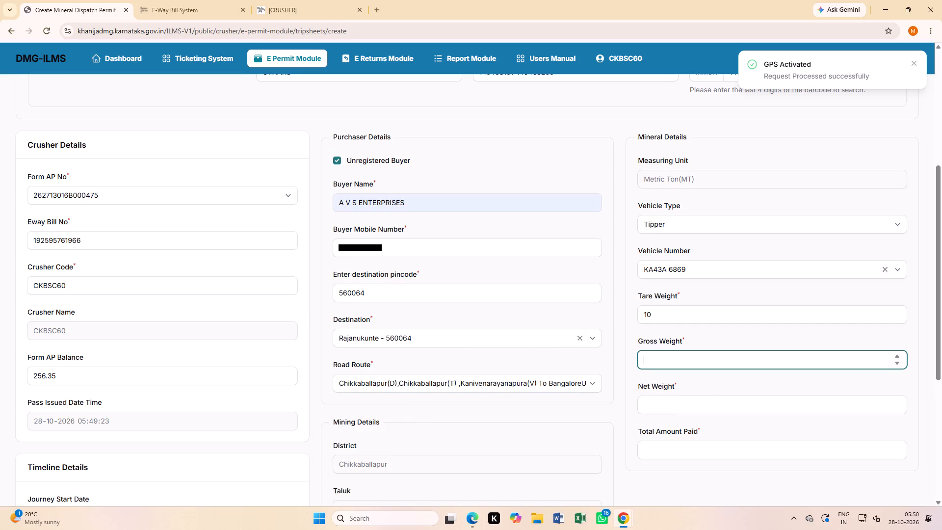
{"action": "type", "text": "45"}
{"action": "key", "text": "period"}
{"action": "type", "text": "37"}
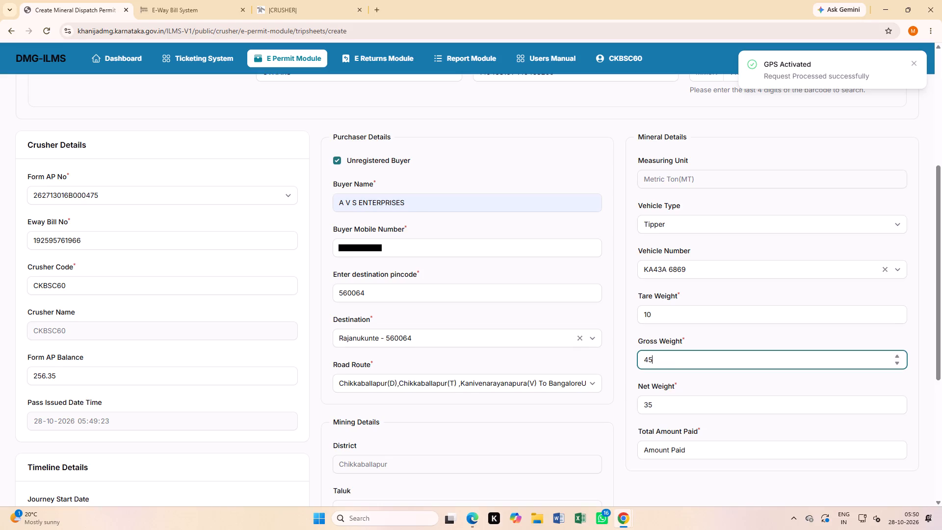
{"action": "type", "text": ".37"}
{"action": "left_click", "coordinate": [619, 415]}
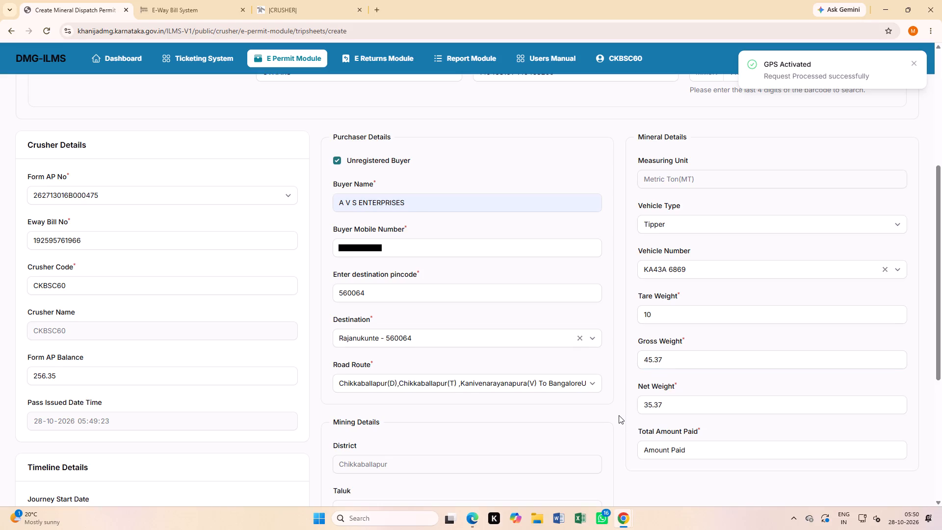
Review the completed permit form, from driver and barcode details through timeline, weights, mineral and distance.
{"action": "scroll", "coordinate": [132, 323], "scroll_direction": "down", "scroll_amount": 3}
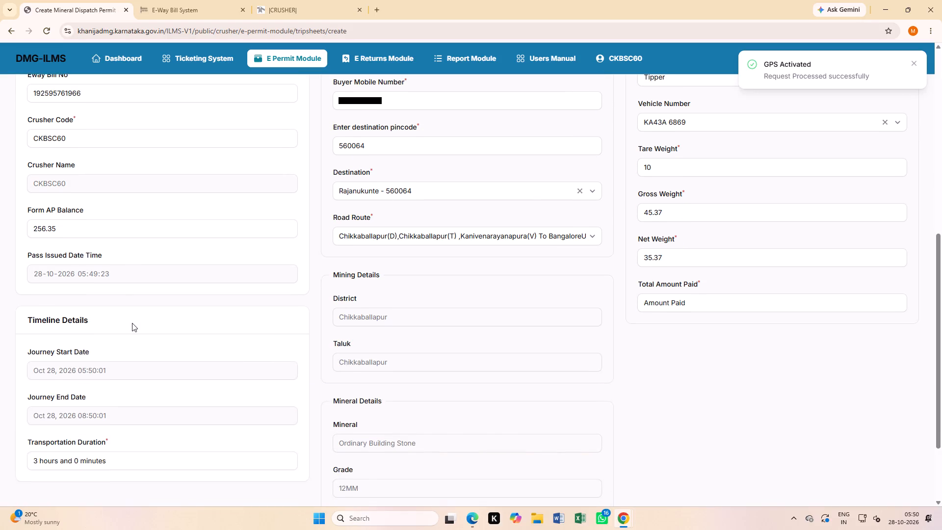
{"action": "scroll", "coordinate": [132, 323], "scroll_direction": "down", "scroll_amount": 4}
{"action": "scroll", "coordinate": [131, 326], "scroll_direction": "up", "scroll_amount": 10}
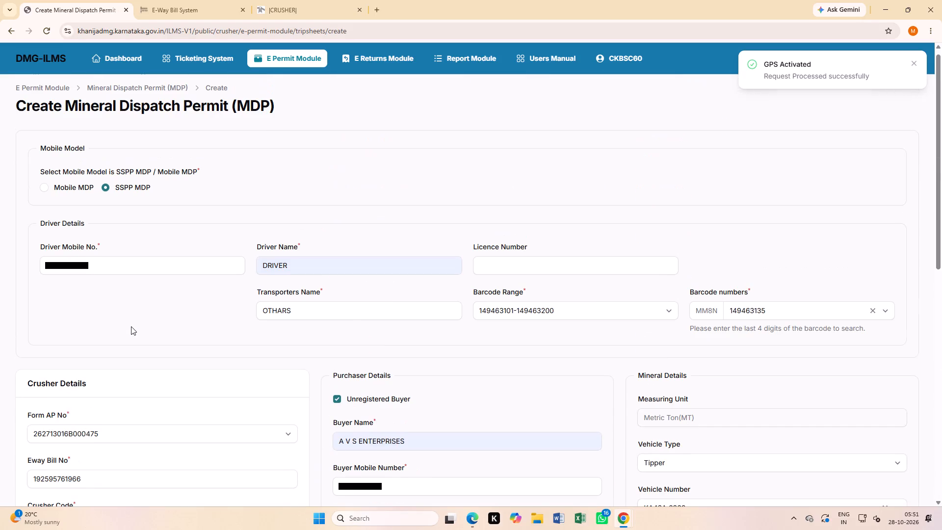
{"action": "scroll", "coordinate": [104, 364], "scroll_direction": "down", "scroll_amount": 3}
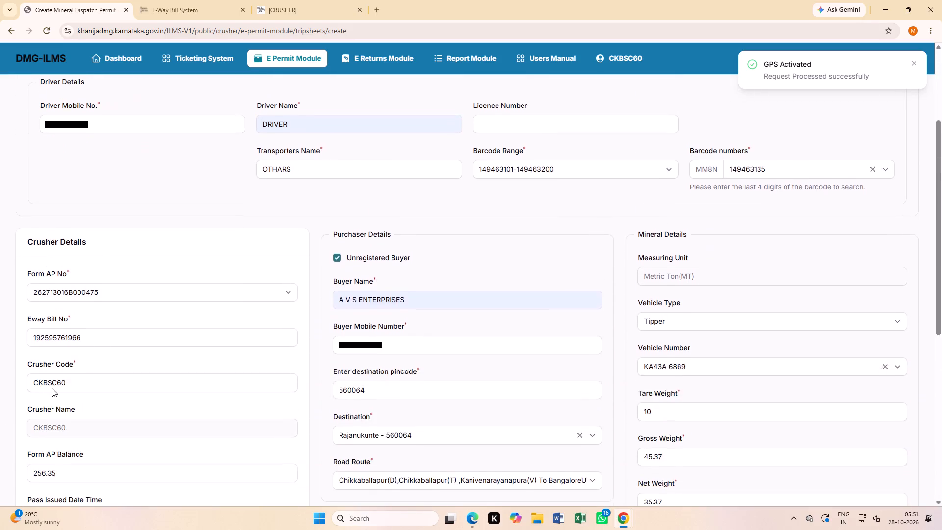
{"action": "scroll", "coordinate": [51, 390], "scroll_direction": "down", "scroll_amount": 3}
{"action": "scroll", "coordinate": [16, 407], "scroll_direction": "down", "scroll_amount": 6}
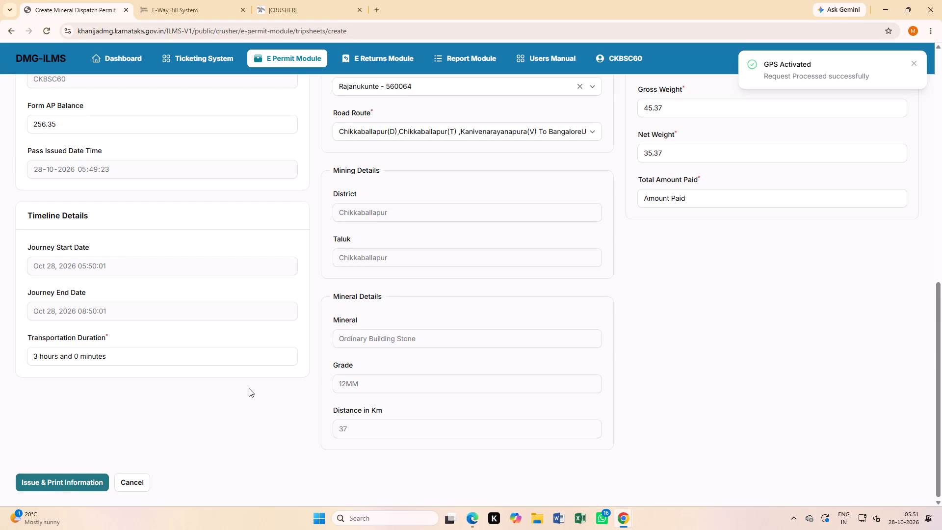
{"action": "scroll", "coordinate": [243, 387], "scroll_direction": "up", "scroll_amount": 9}
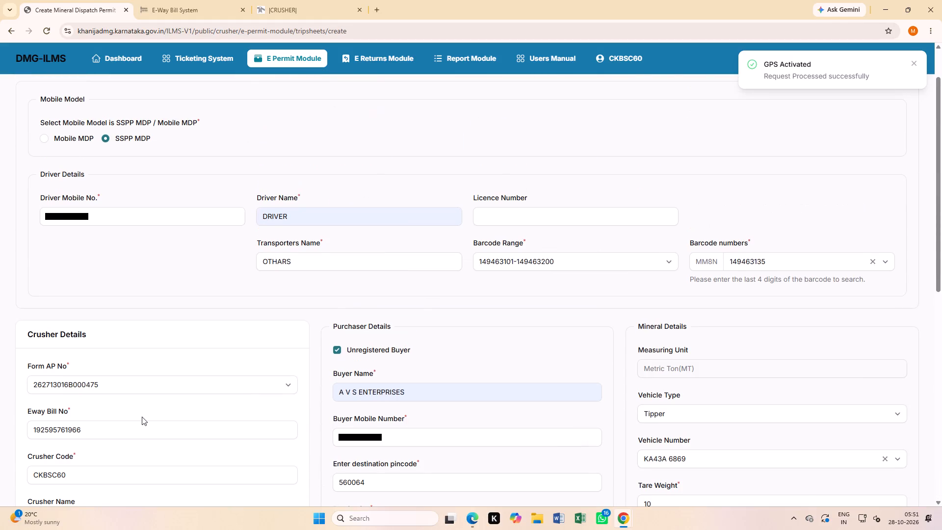
{"action": "scroll", "coordinate": [142, 417], "scroll_direction": "down", "scroll_amount": 10}
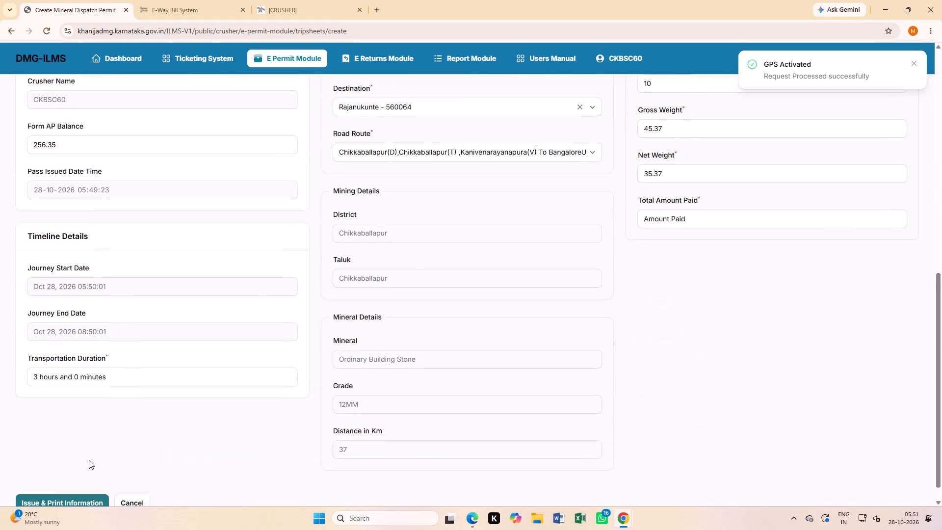
Issue the Mineral Dispatch Permit and print it in landscape layout.
{"action": "left_click", "coordinate": [75, 483]}
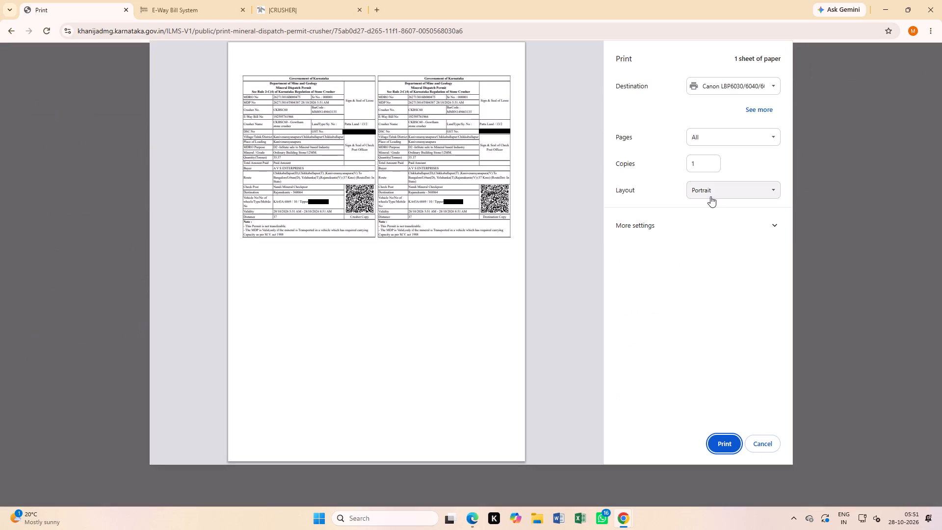
{"action": "left_click", "coordinate": [710, 196]}
{"action": "left_click", "coordinate": [715, 214]}
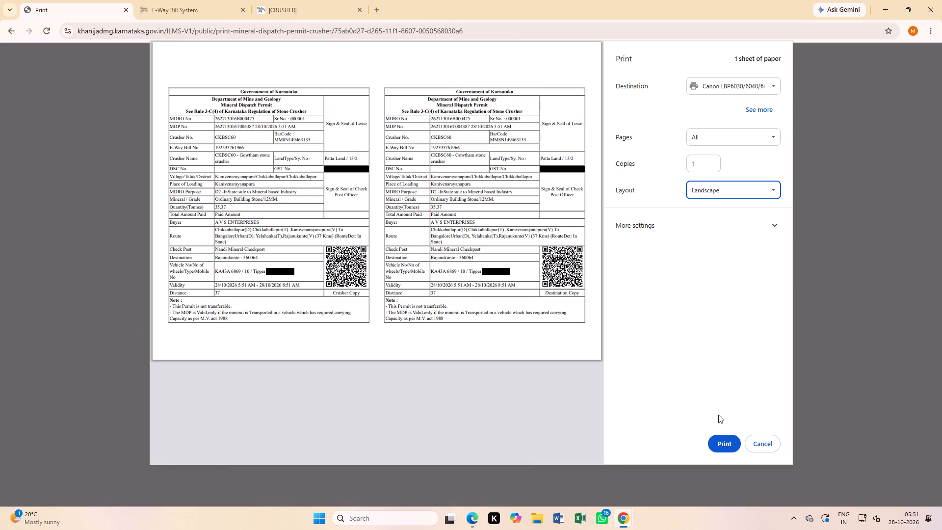
{"action": "left_click", "coordinate": [726, 441]}
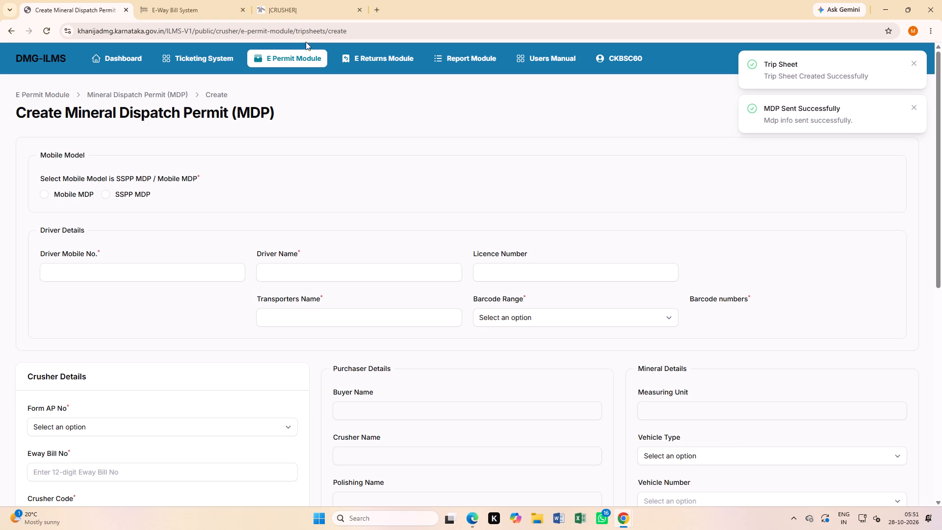
{"action": "left_click", "coordinate": [296, 6]}
{"action": "left_click", "coordinate": [56, 212]}
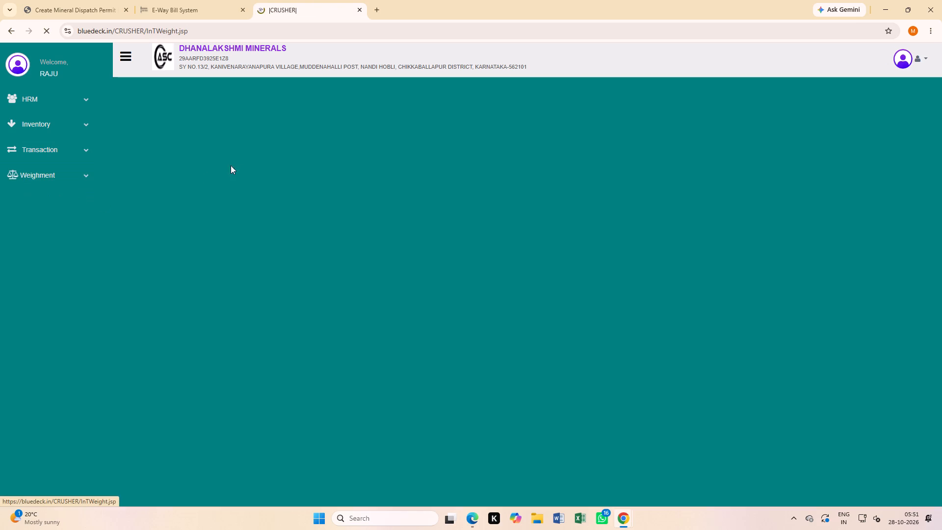
{"action": "left_click", "coordinate": [277, 123]}
{"action": "left_click", "coordinate": [272, 153]}
{"action": "left_click", "coordinate": [268, 151]}
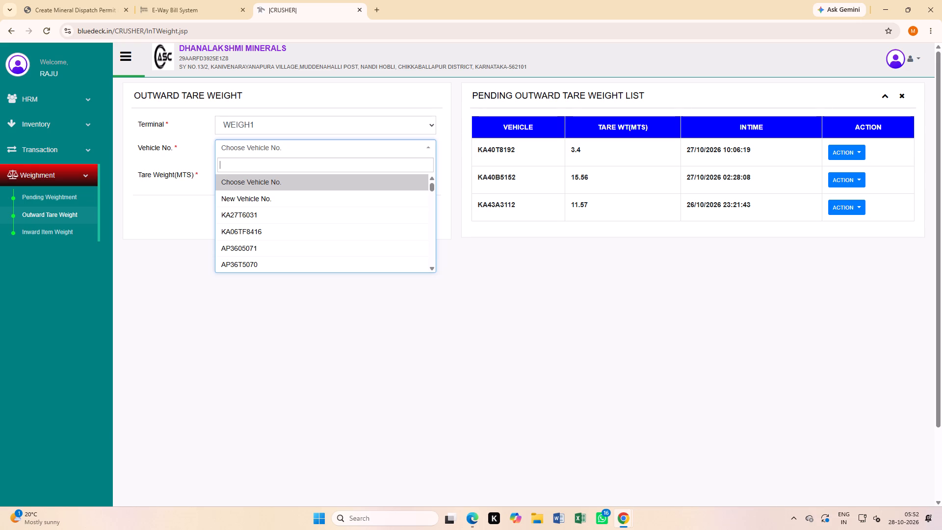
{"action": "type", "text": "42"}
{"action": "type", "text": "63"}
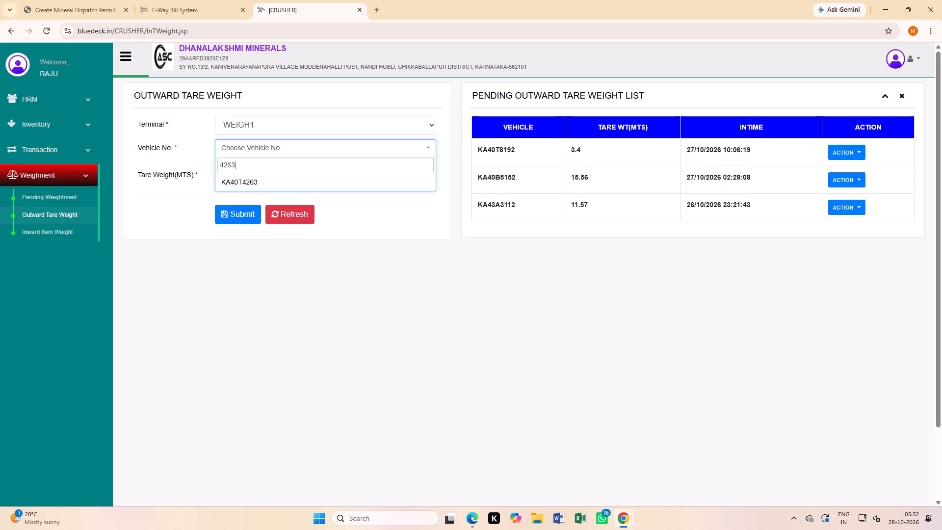
{"action": "left_click", "coordinate": [246, 178]}
{"action": "left_click", "coordinate": [243, 180]}
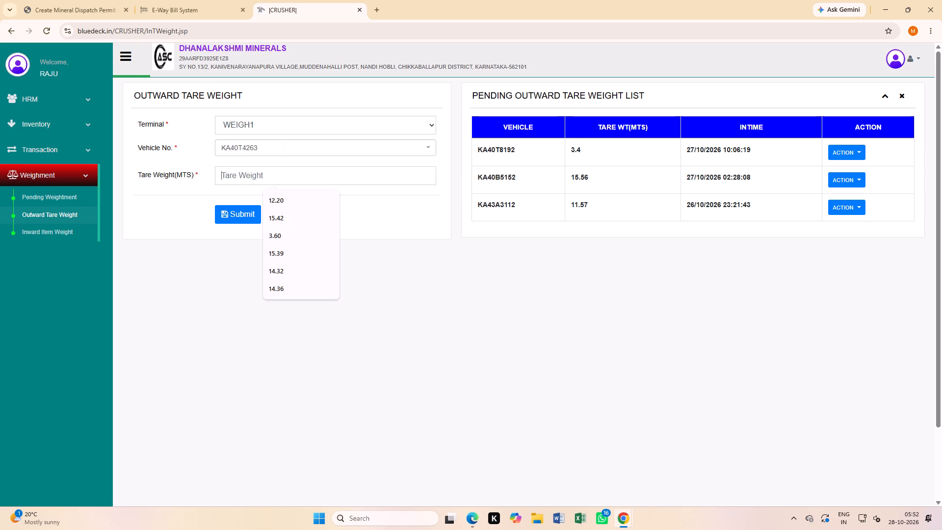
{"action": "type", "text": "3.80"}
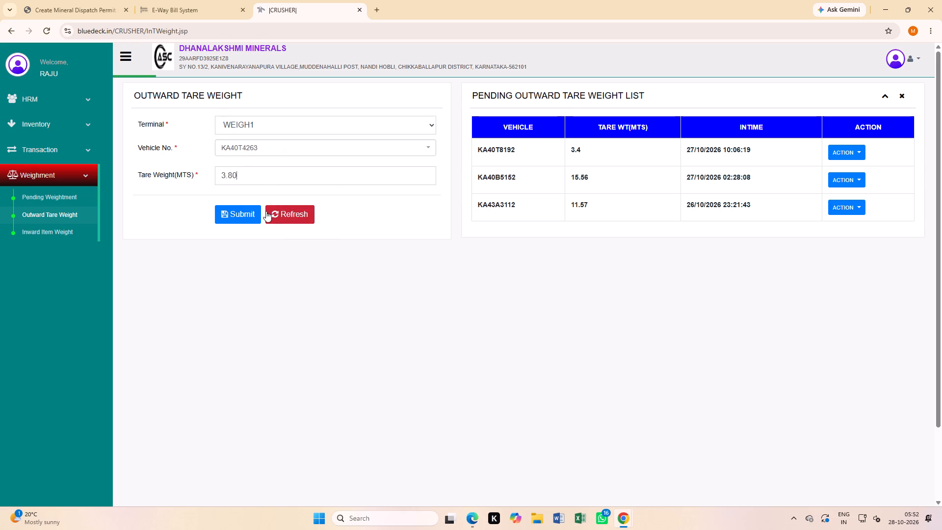
{"action": "left_click", "coordinate": [244, 216]}
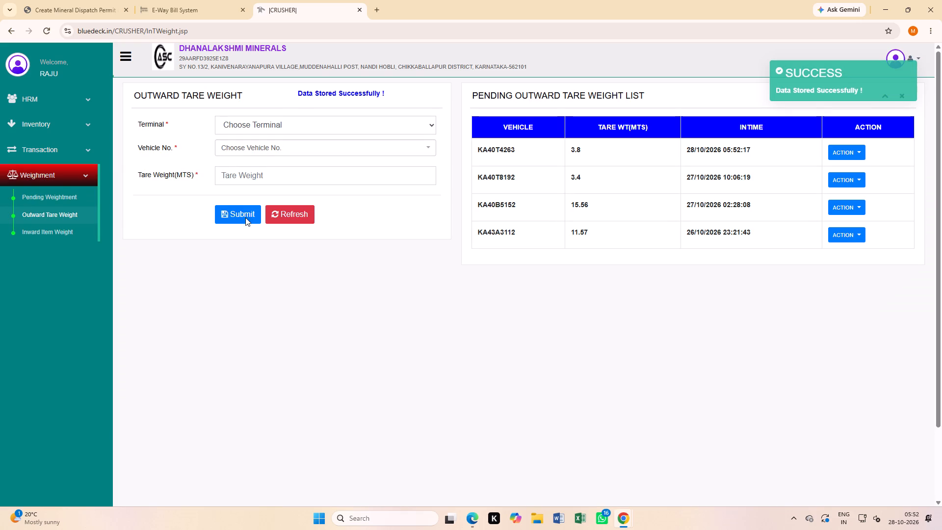
{"action": "left_click", "coordinate": [849, 150]}
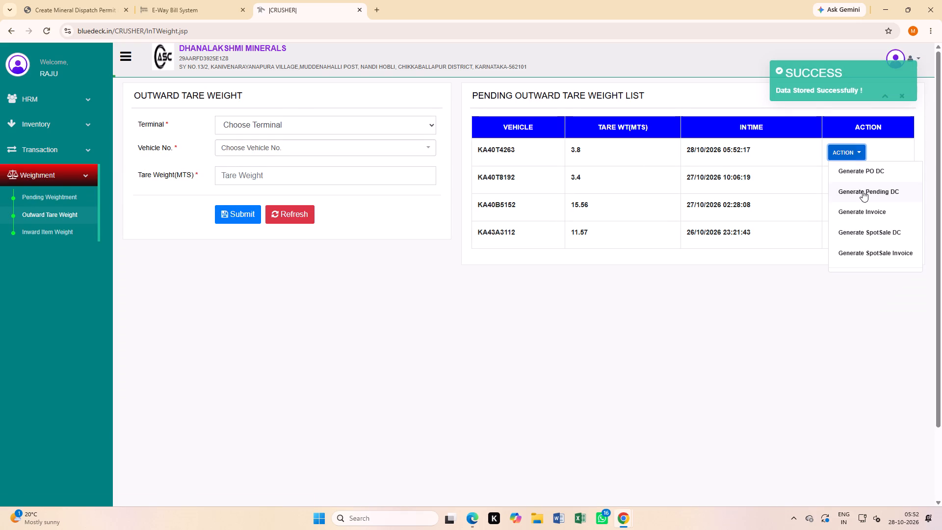
{"action": "left_click", "coordinate": [870, 235]}
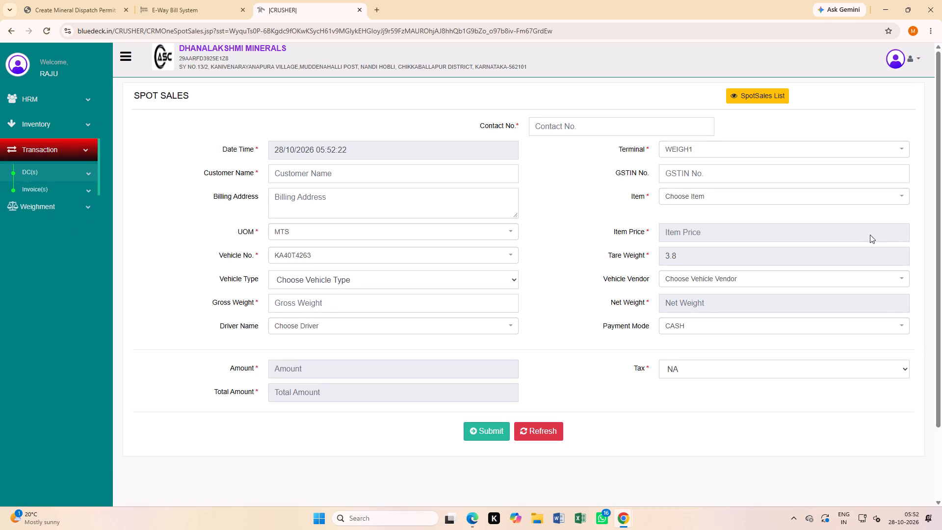
{"action": "left_click", "coordinate": [559, 133]}
{"action": "left_click", "coordinate": [596, 149]}
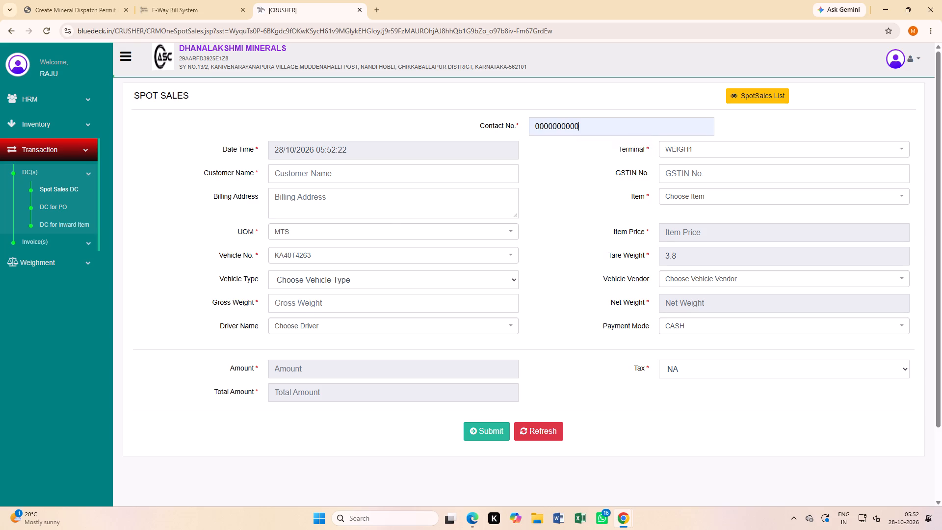
Enter SHANKAR as the customer name on the spot sale.
{"action": "left_click", "coordinate": [463, 176]}
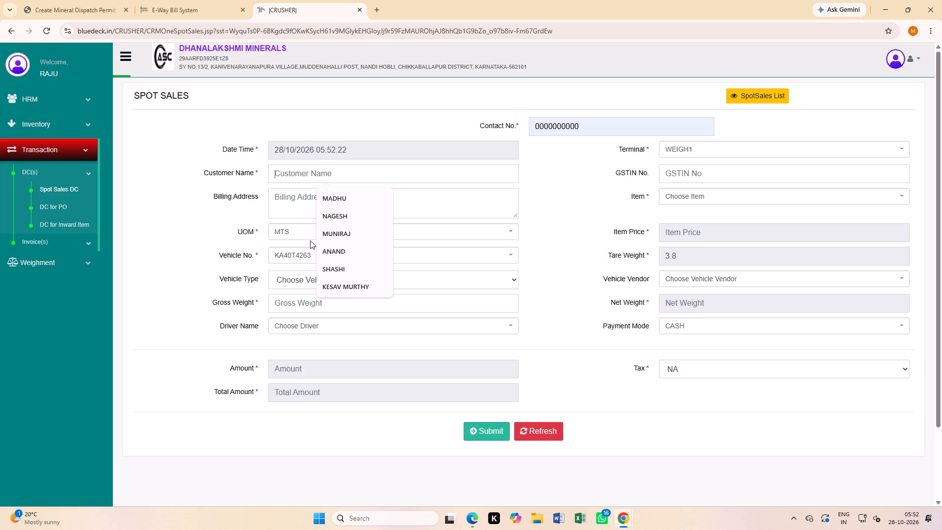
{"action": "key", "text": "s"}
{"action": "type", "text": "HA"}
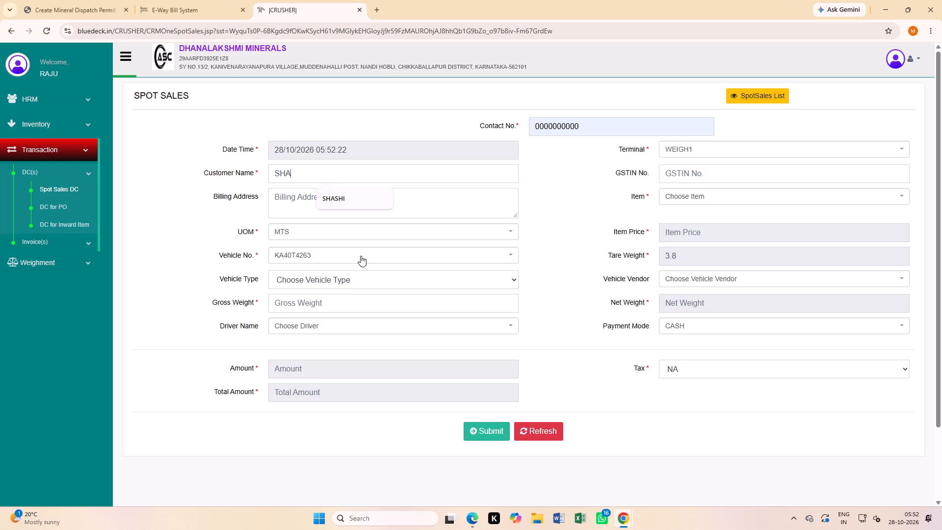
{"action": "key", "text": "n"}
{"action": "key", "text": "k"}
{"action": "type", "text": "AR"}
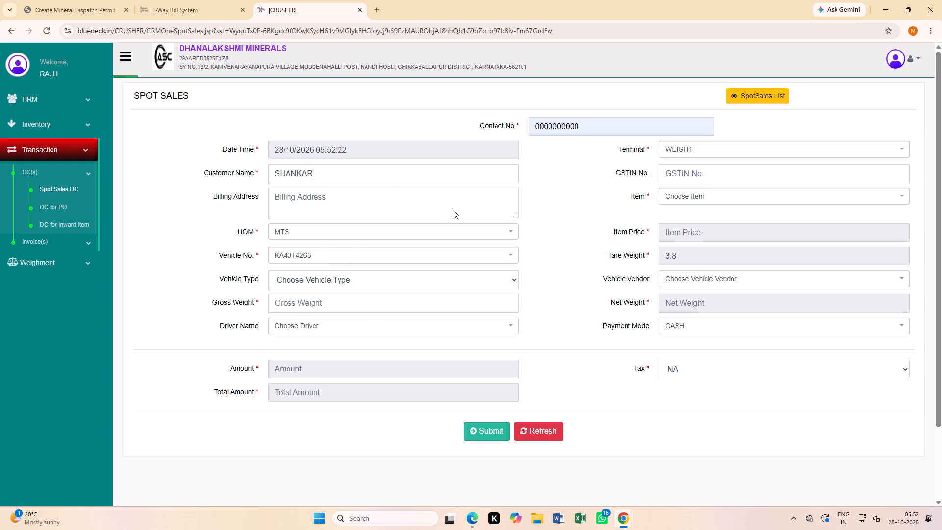
{"action": "left_click_drag", "start_coordinate": [573, 196], "coordinate": [580, 196]}
Choose MSAND as the spot sale item and set the gross weight to 9.46.
{"action": "left_click", "coordinate": [702, 197]}
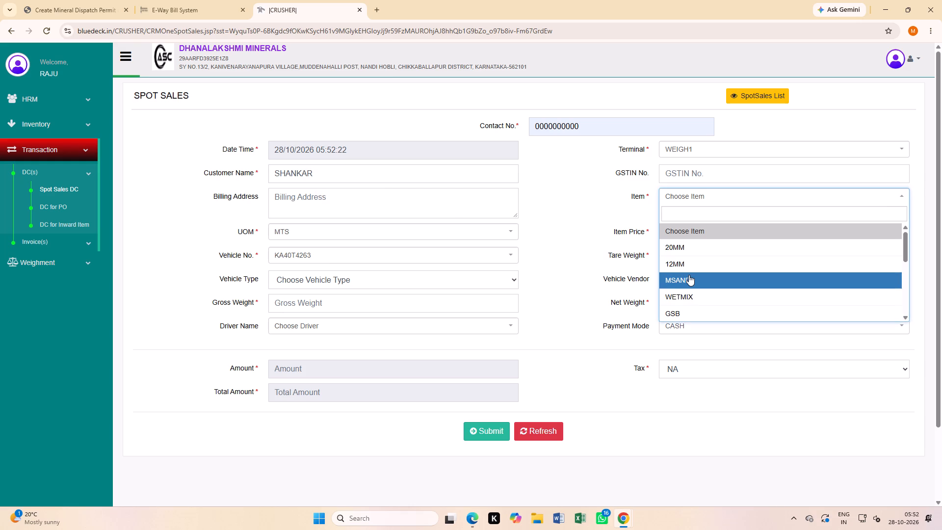
{"action": "left_click", "coordinate": [689, 275]}
{"action": "left_click", "coordinate": [380, 309]}
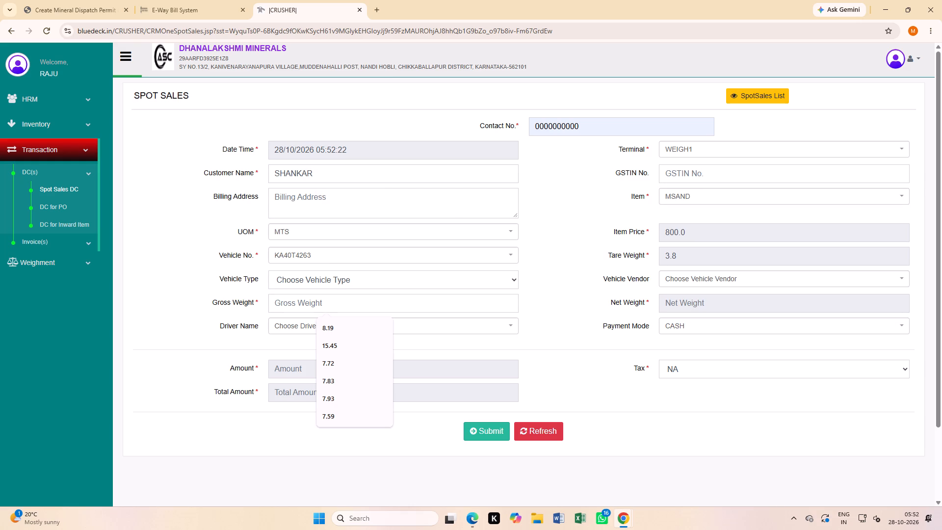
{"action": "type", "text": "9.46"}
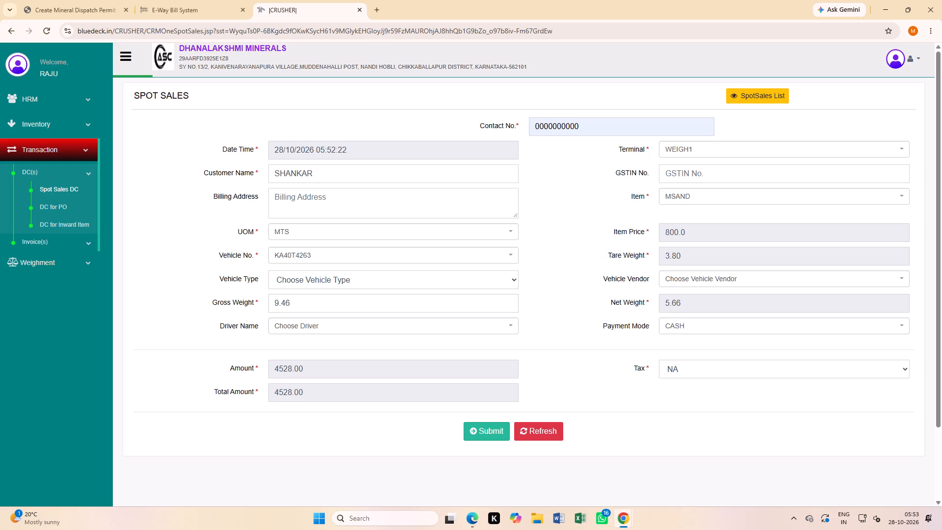
{"action": "left_click", "coordinate": [546, 285]}
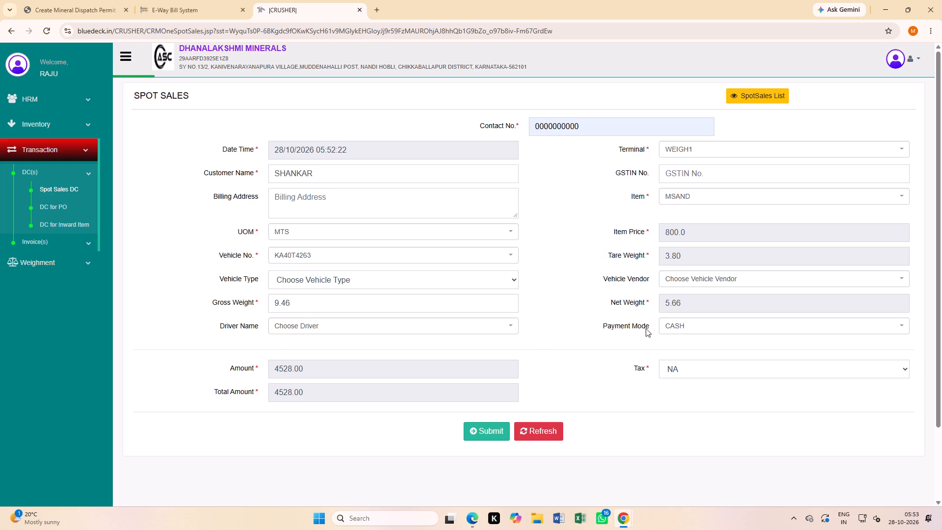